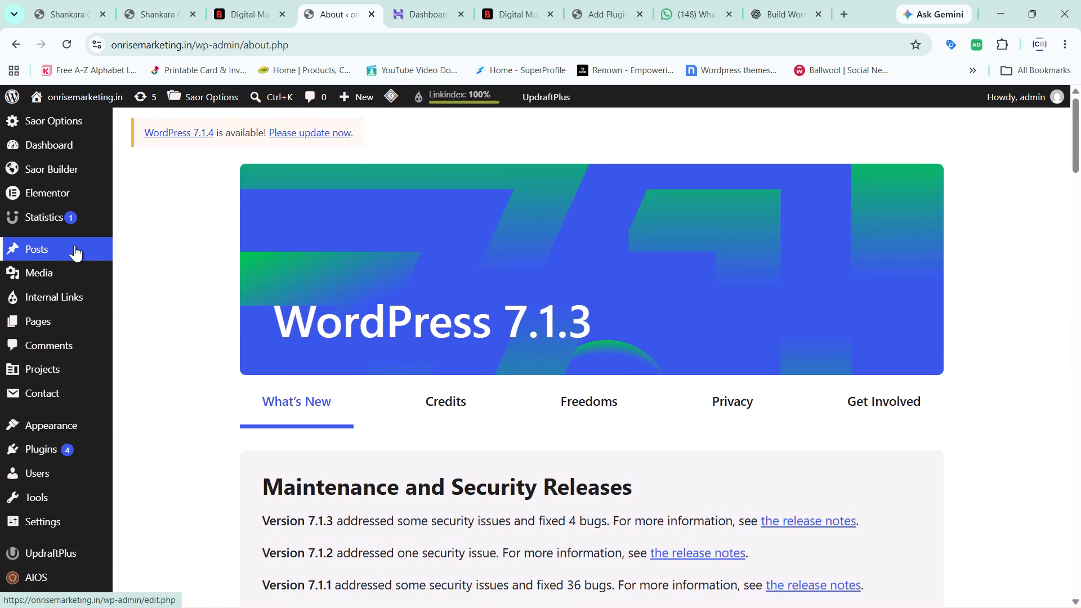
click(74, 245)
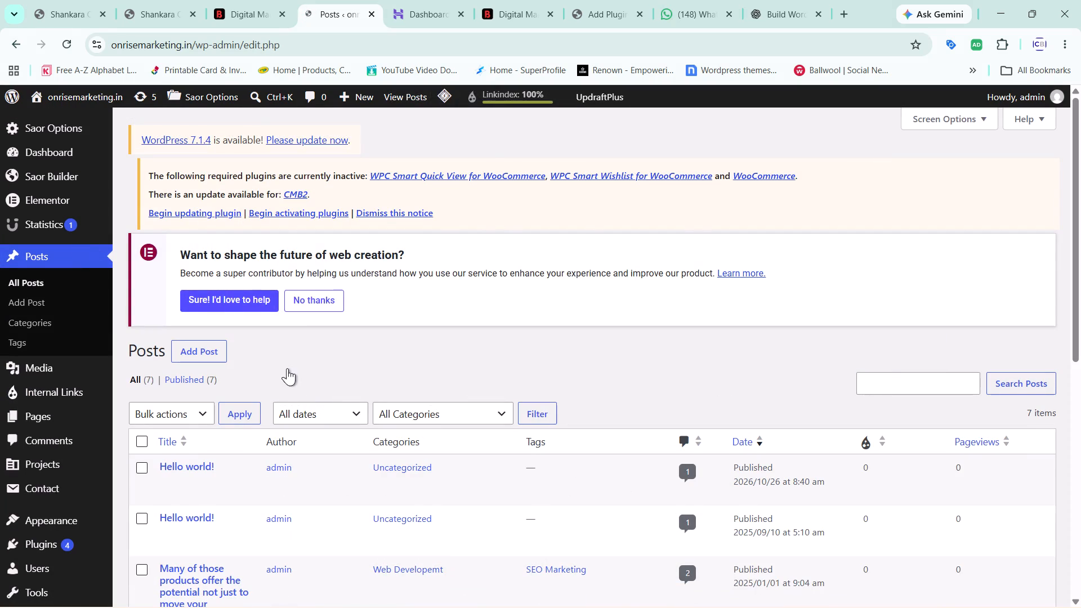
Move both "Hello world!" posts to the trash as a bulk action and look over the remaining posts.
scroll(287, 369, down, 1)
scroll(212, 471, down, 3)
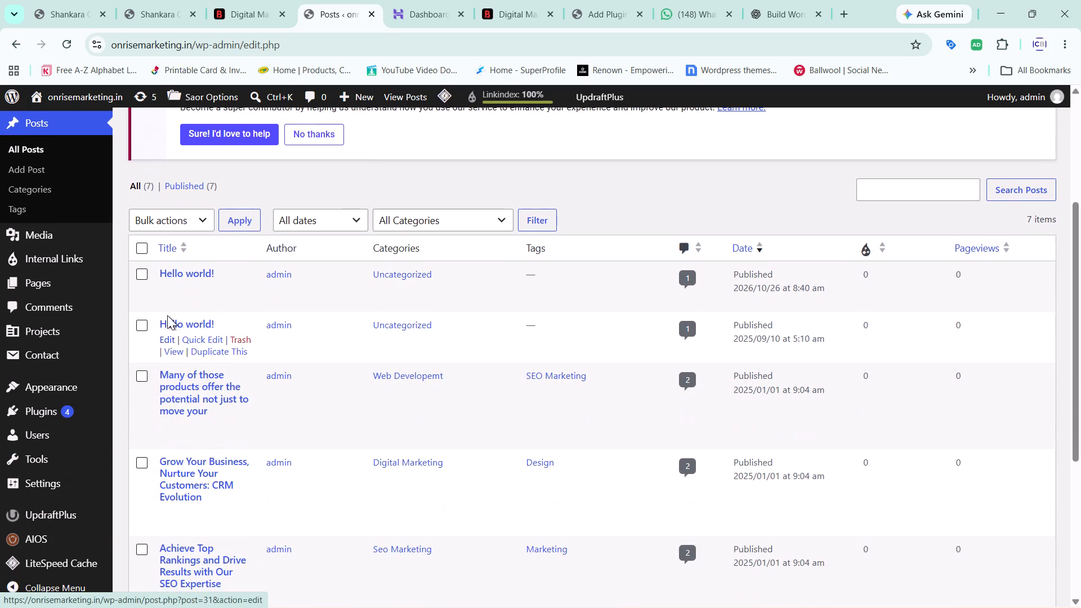
click(140, 267)
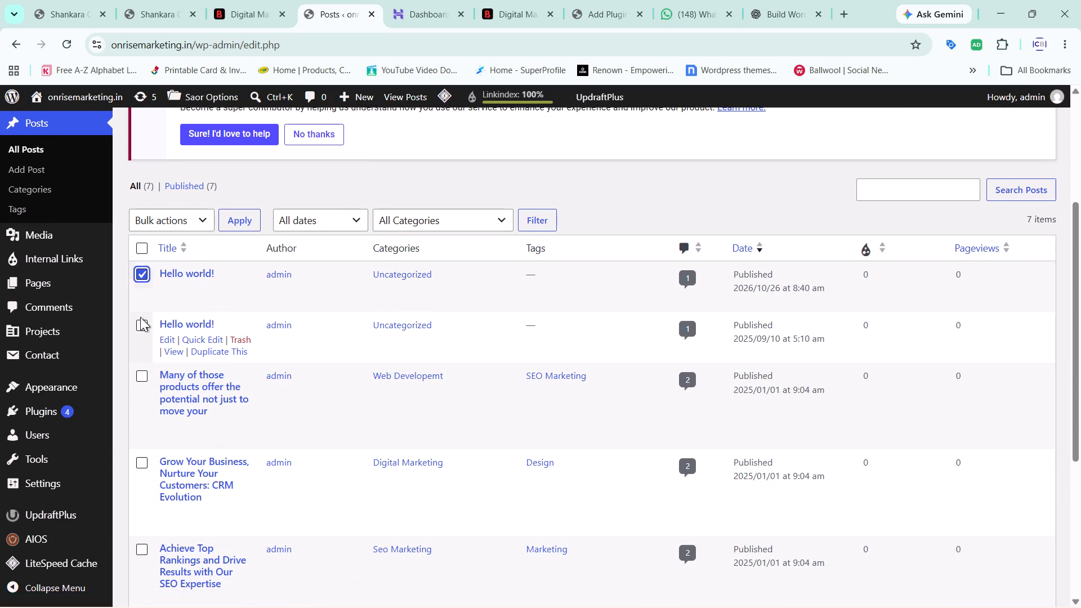
click(140, 321)
click(185, 222)
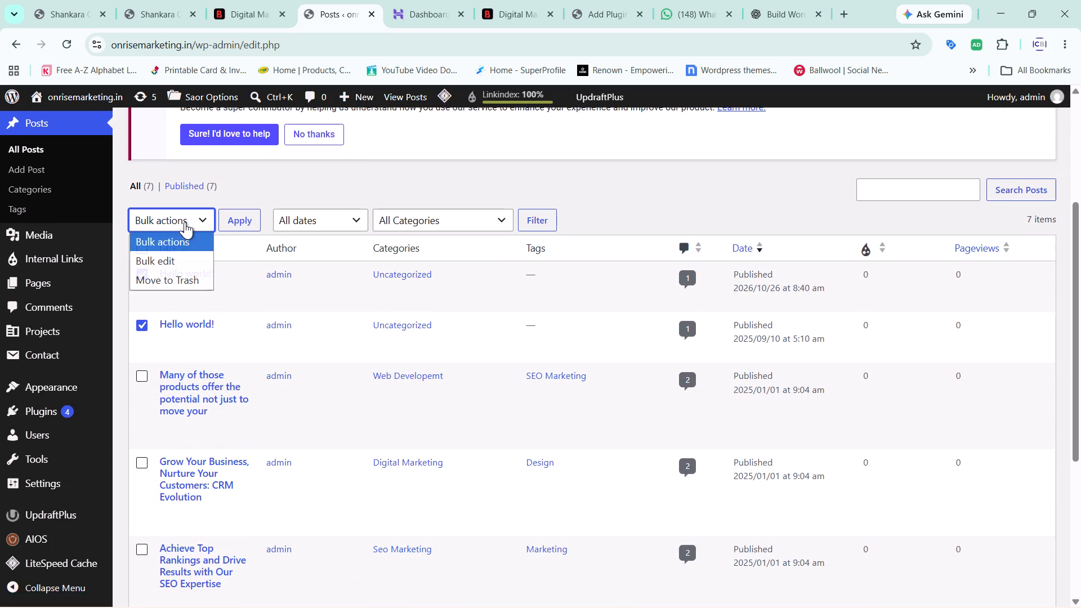
click(198, 278)
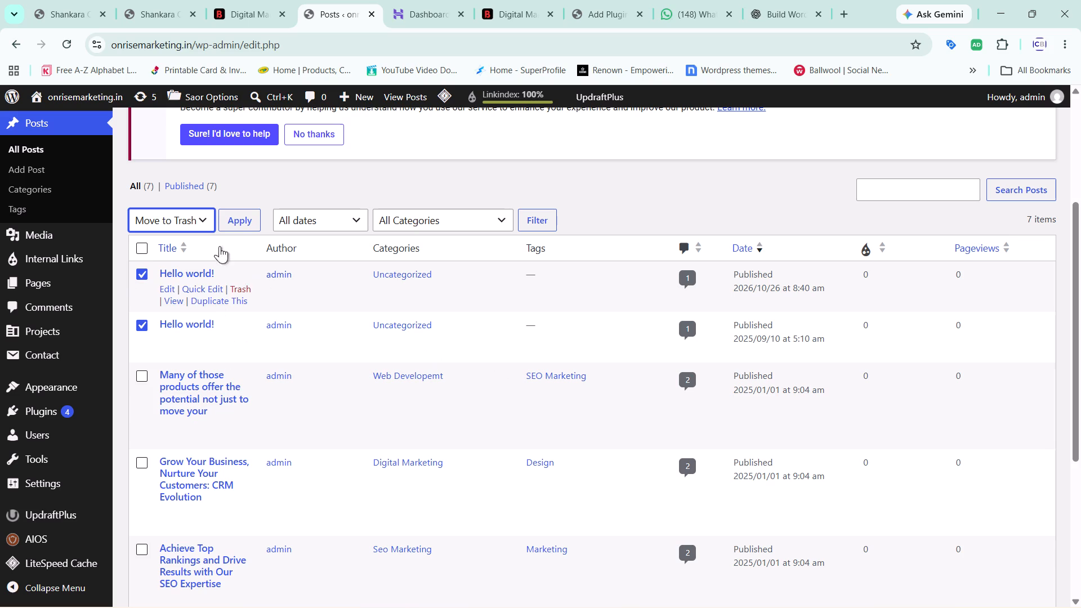
click(194, 218)
click(175, 276)
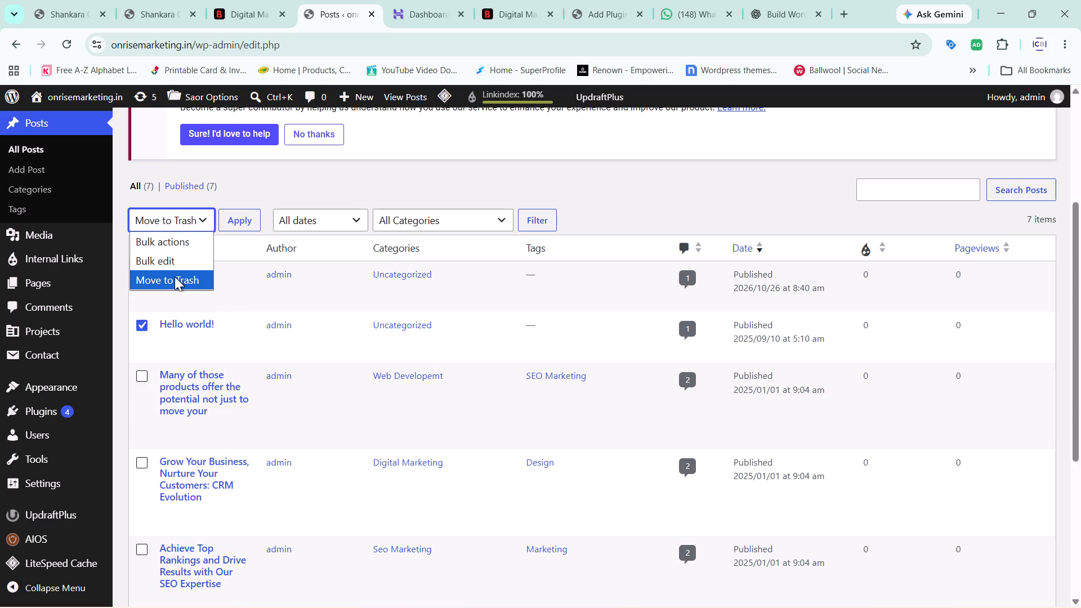
click(235, 223)
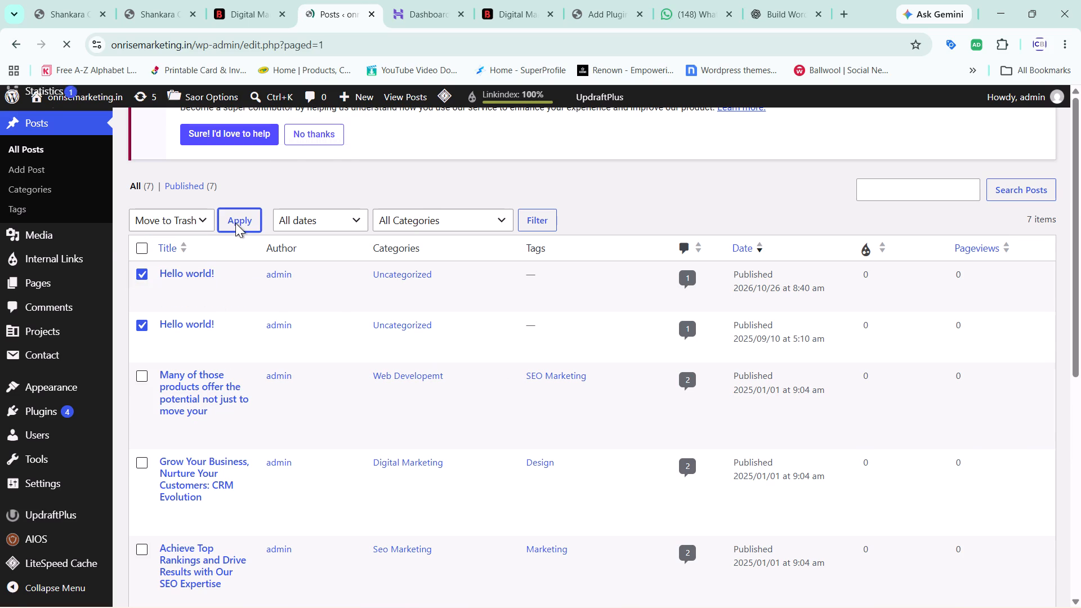
scroll(235, 223, down, 5)
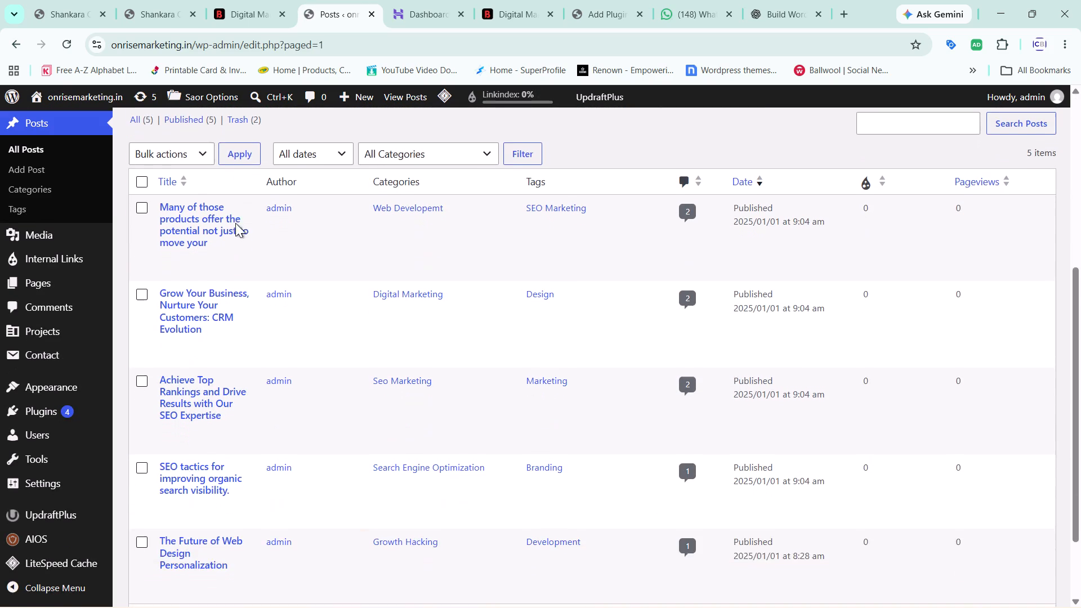
scroll(235, 223, down, 1)
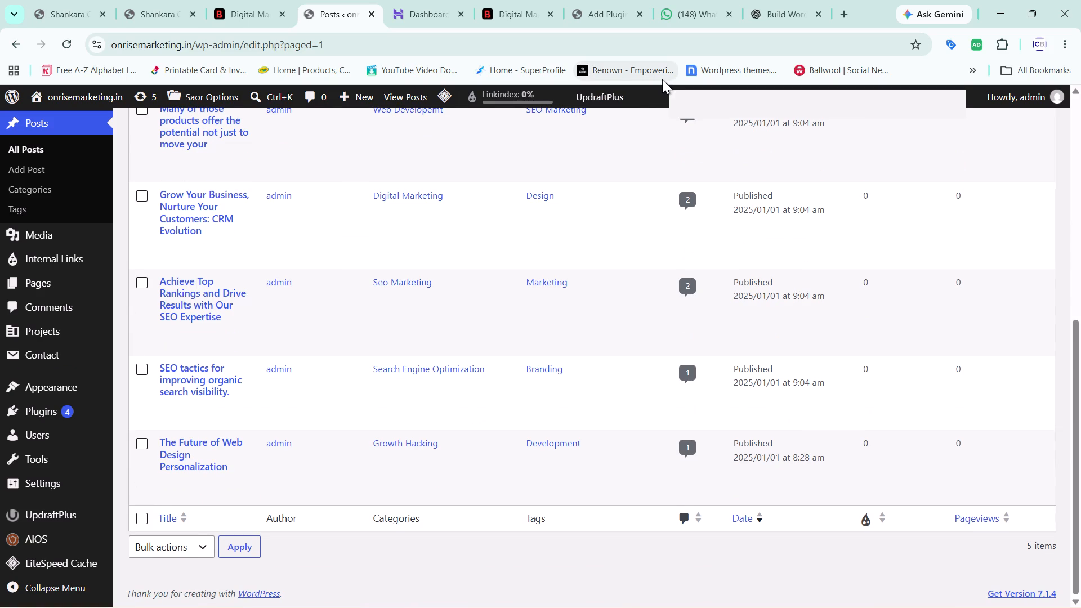
scroll(558, 253, up, 1)
Switch to the open Add Plugins page with the "portfolio" search and install Radius Portfolio – Filterable Grid, Gallery & Slider Portfolio.
click(408, 8)
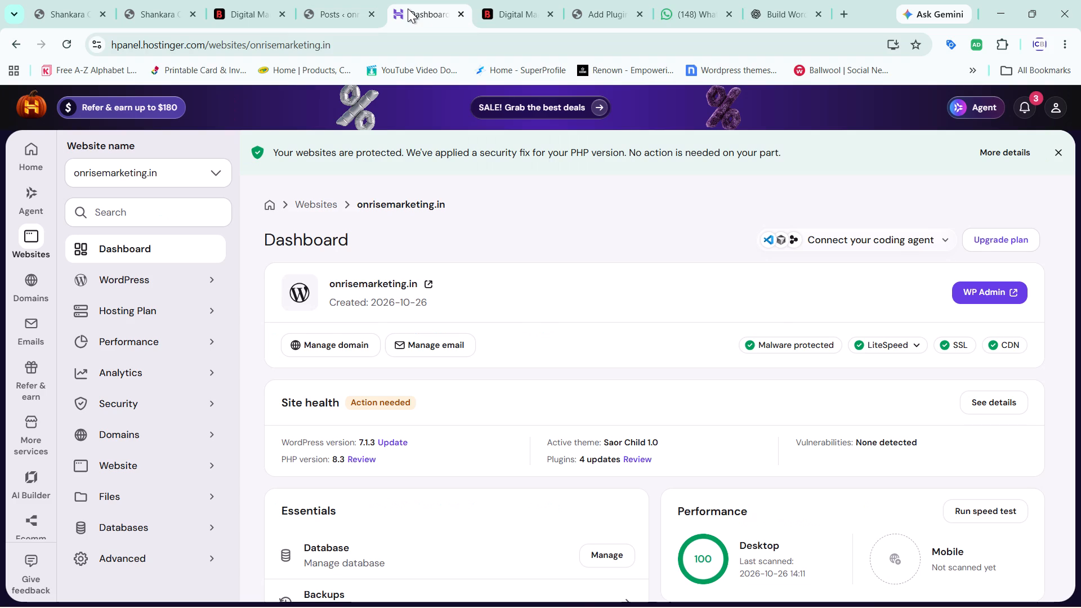
click(591, 3)
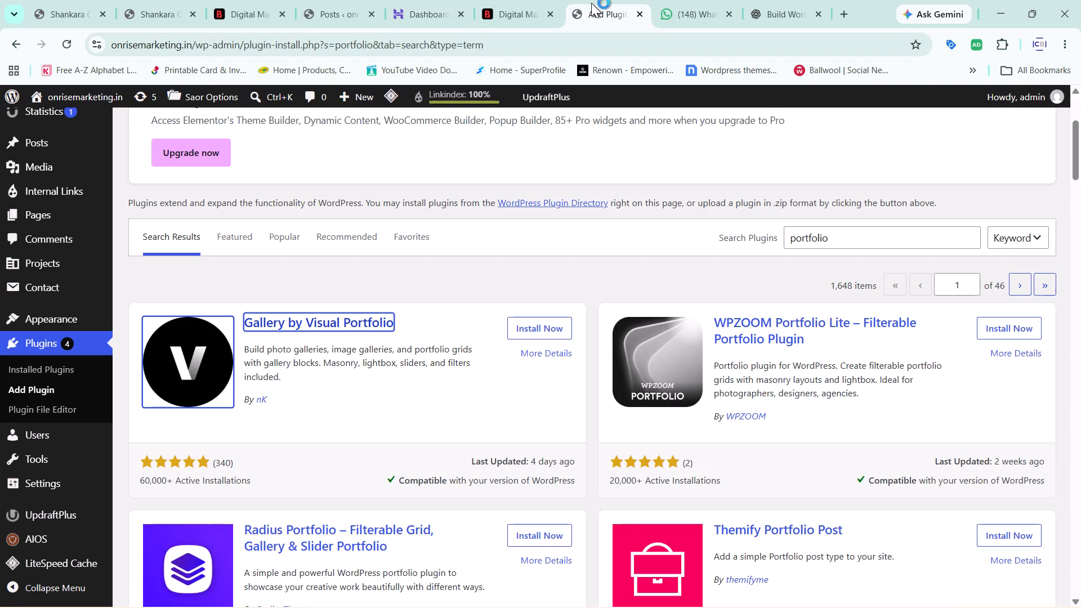
scroll(440, 324, down, 2)
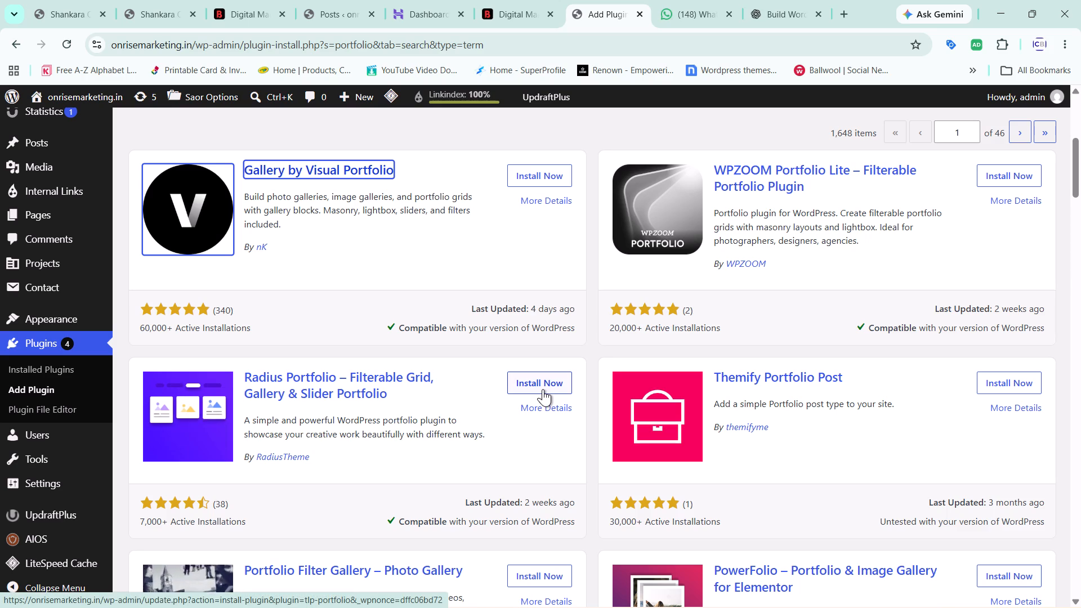
click(543, 389)
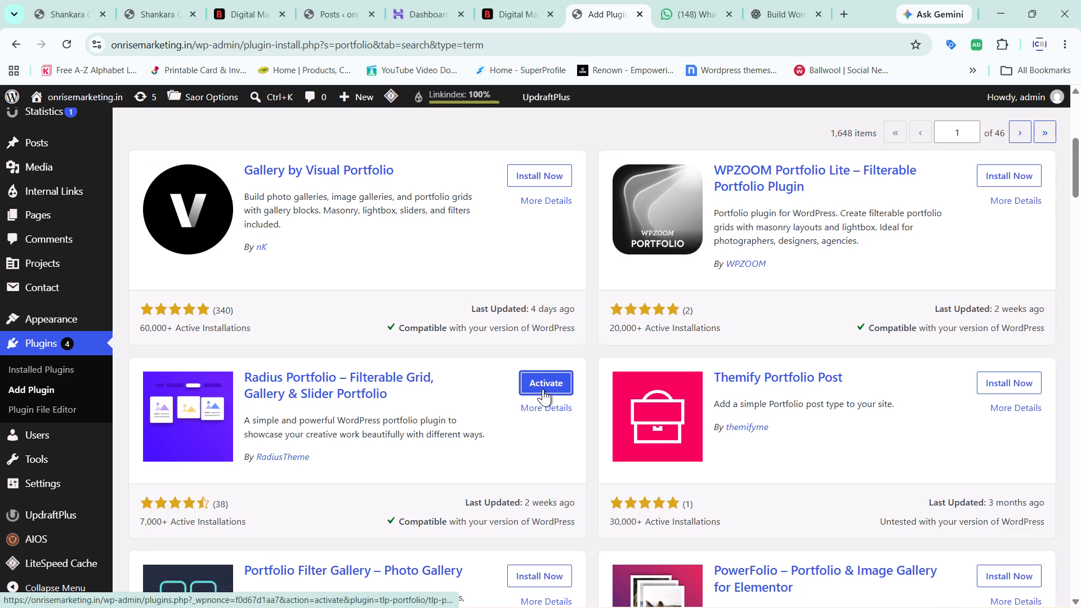
Browse the rest of the "portfolio" plugin search results to compare the alternative portfolio and gallery plugins.
scroll(543, 389, down, 2)
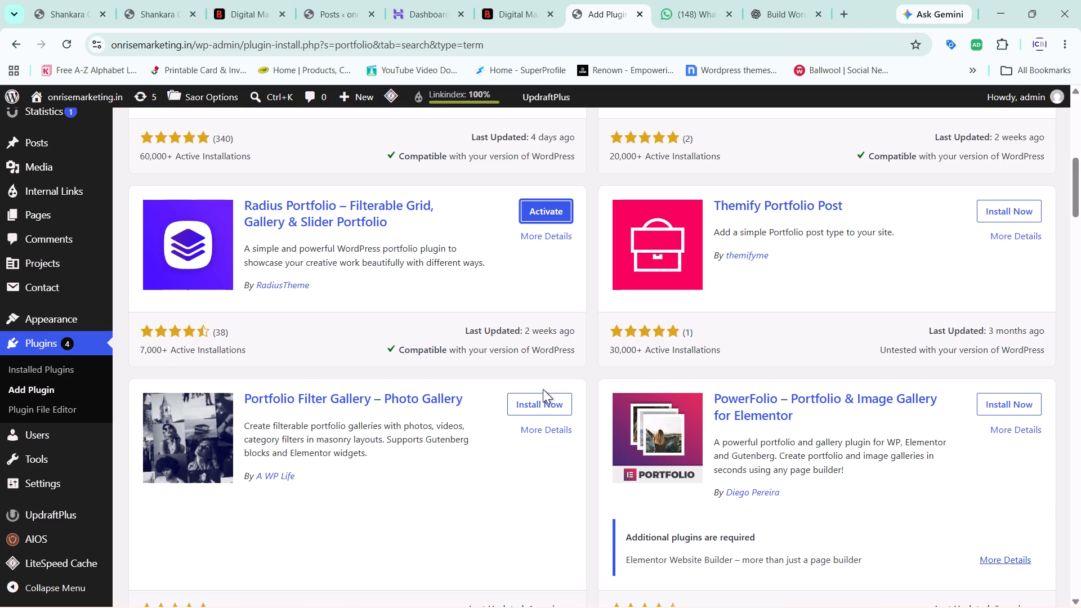
scroll(543, 389, down, 4)
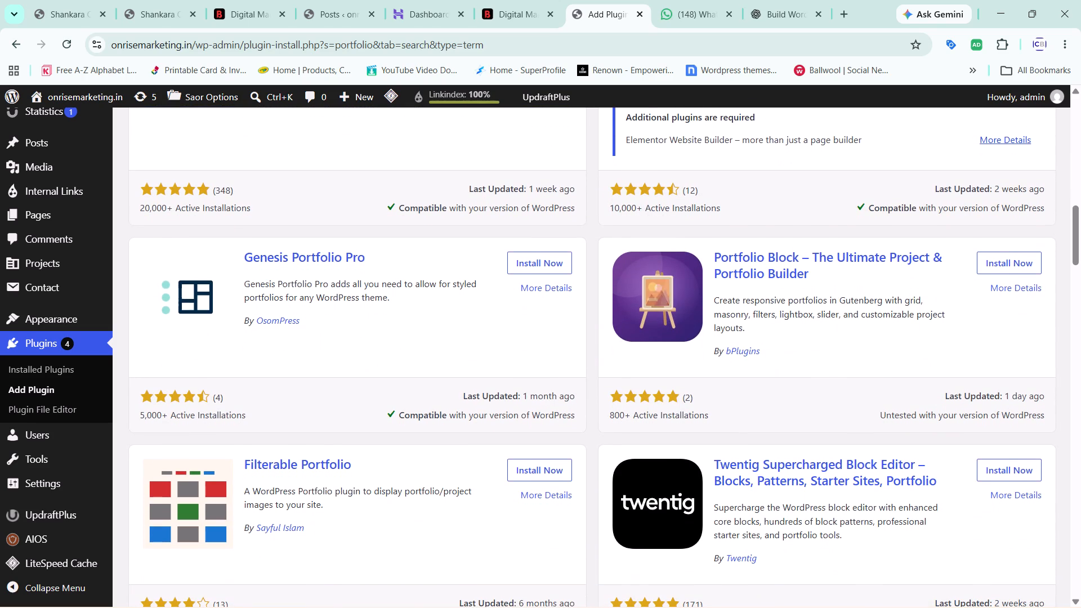
scroll(543, 389, down, 1)
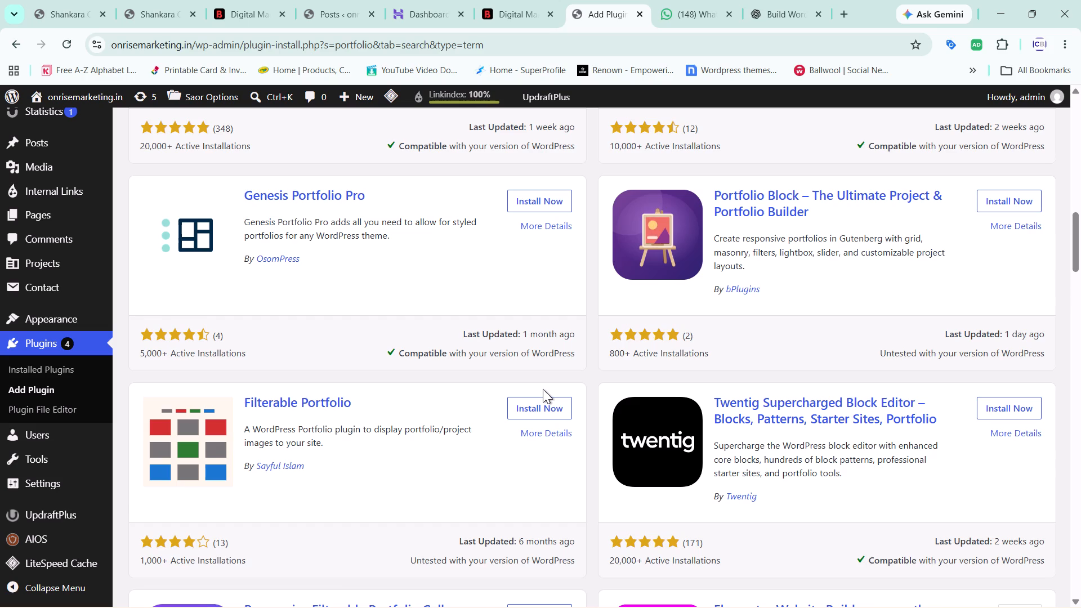
scroll(543, 389, down, 5)
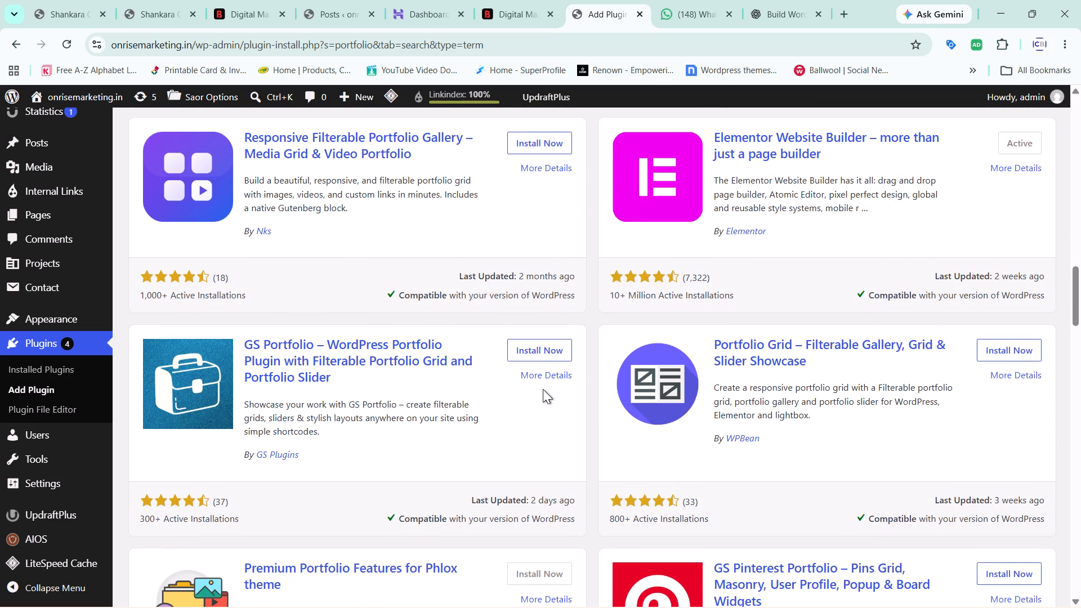
scroll(543, 389, down, 3)
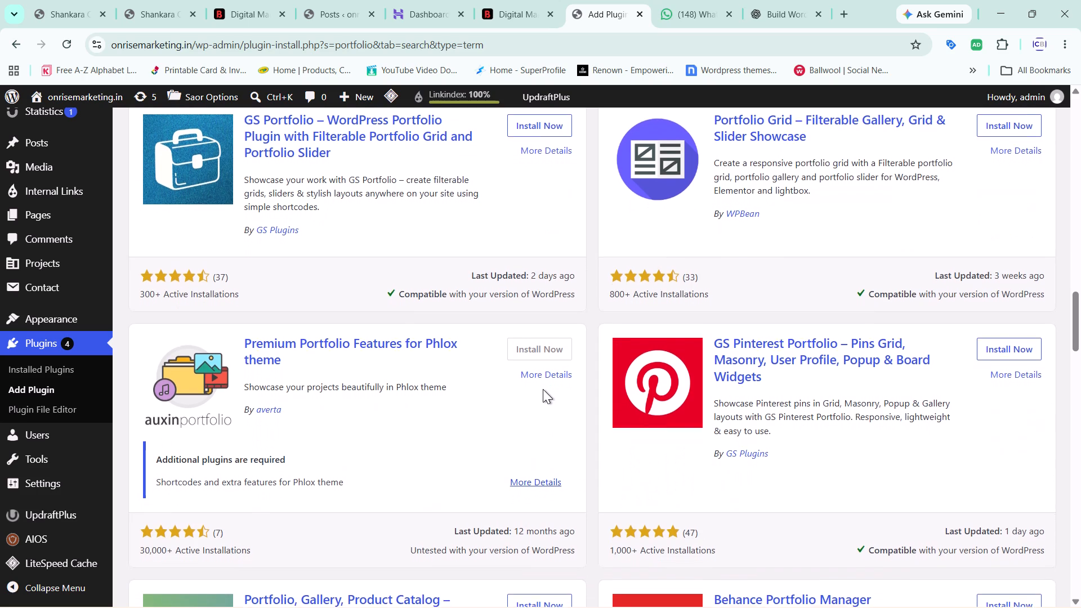
scroll(543, 389, down, 1)
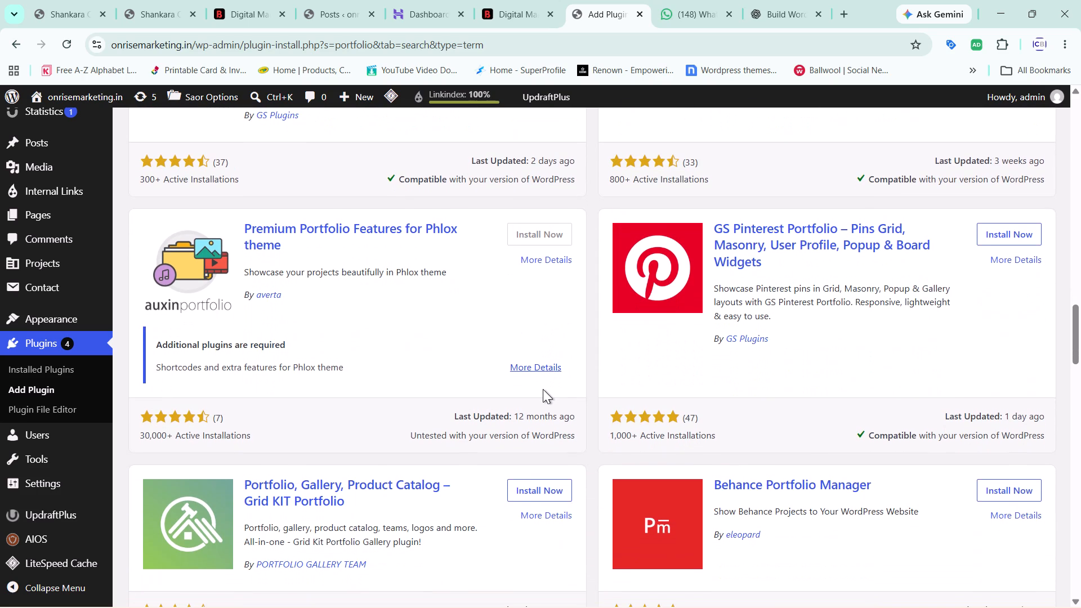
scroll(543, 389, down, 3)
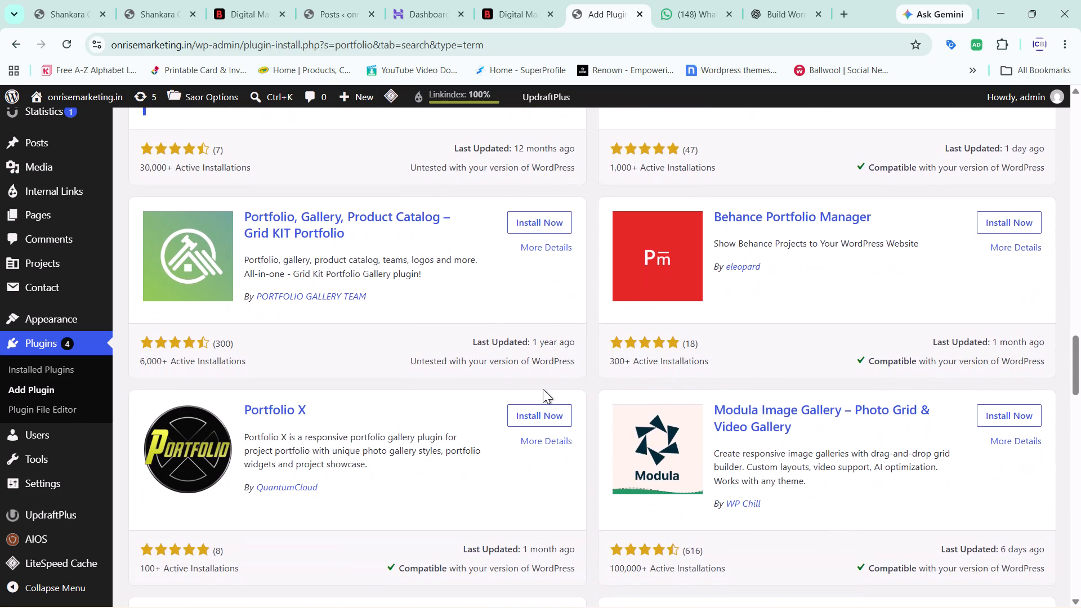
scroll(543, 389, down, 1)
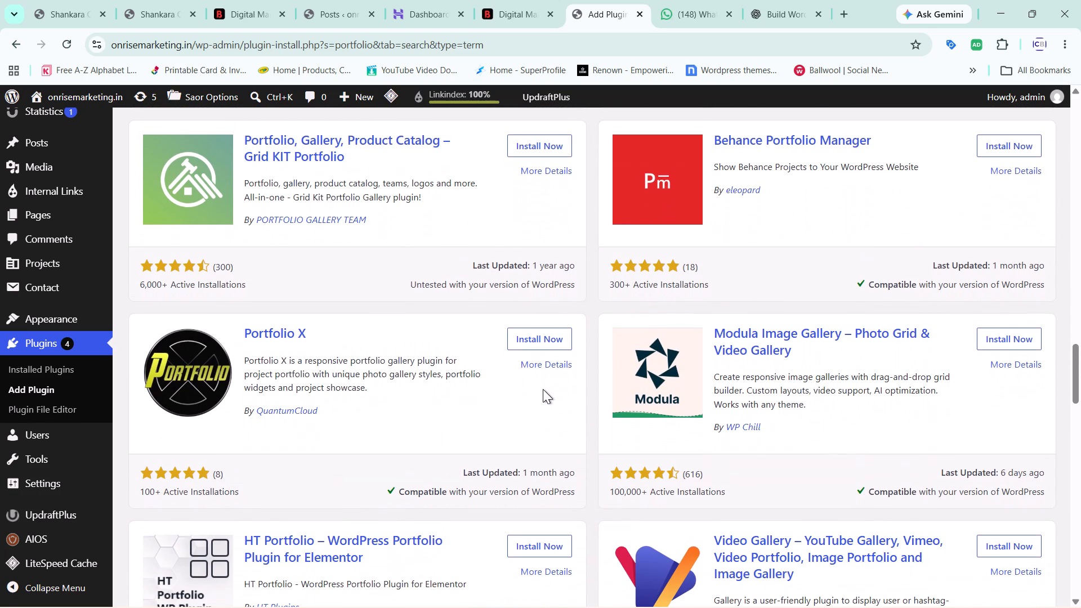
scroll(543, 389, down, 3)
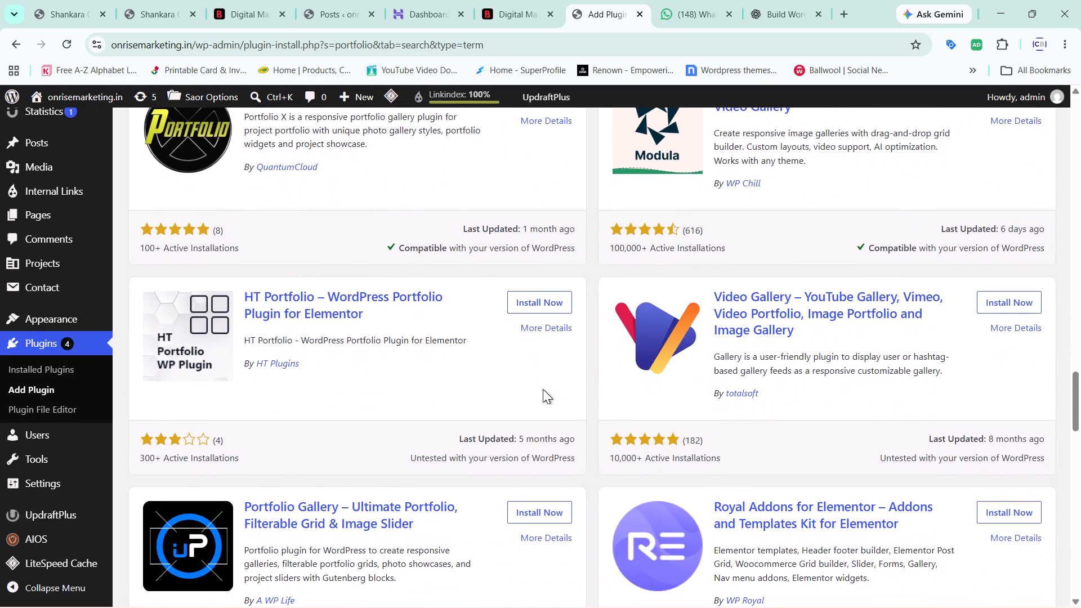
scroll(543, 389, down, 3)
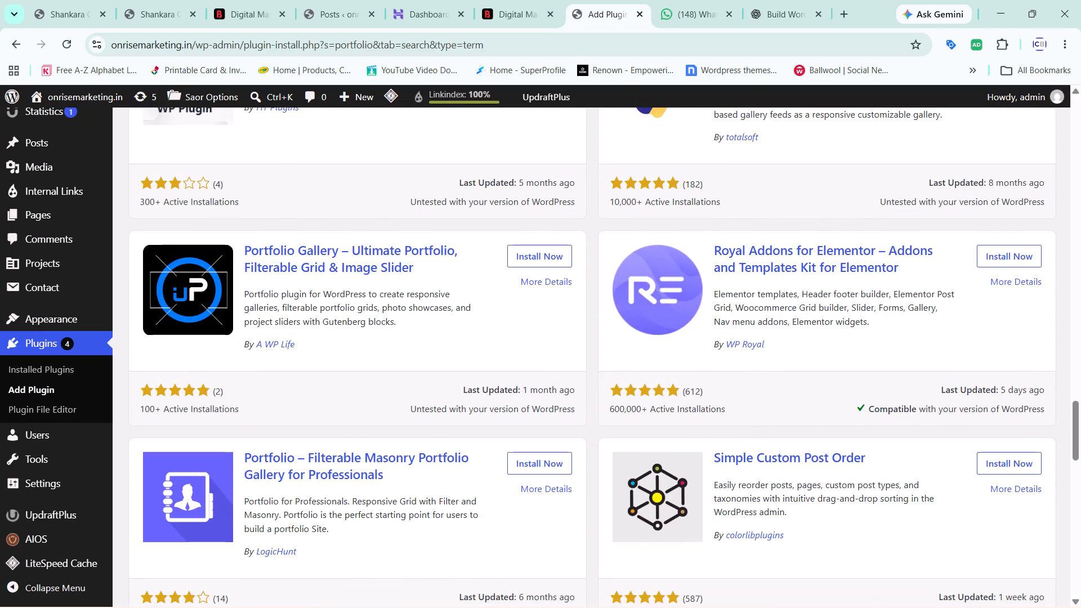
scroll(543, 389, down, 2)
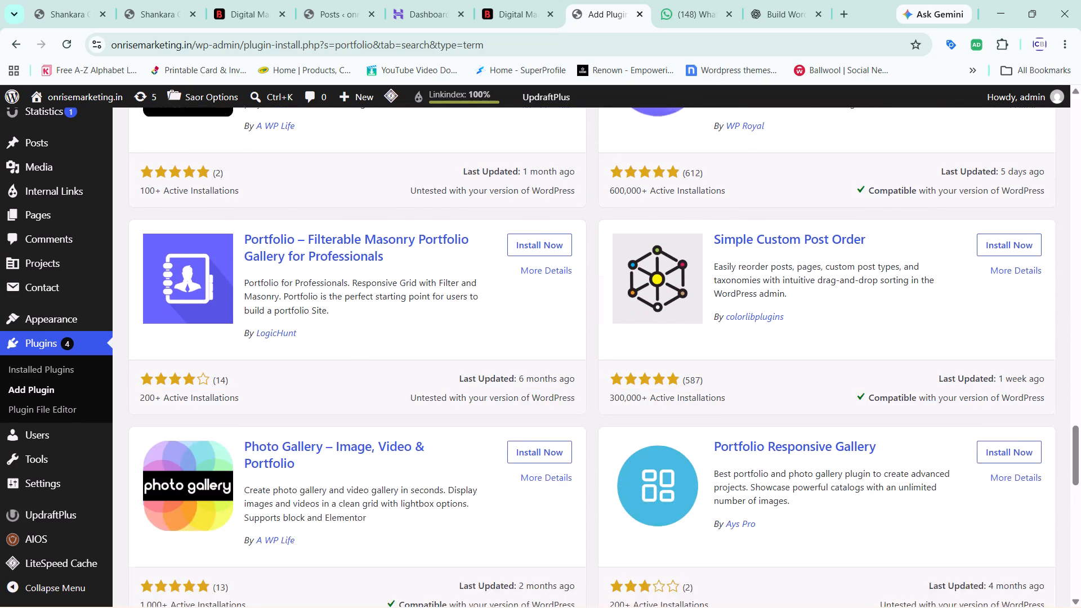
scroll(543, 389, down, 2)
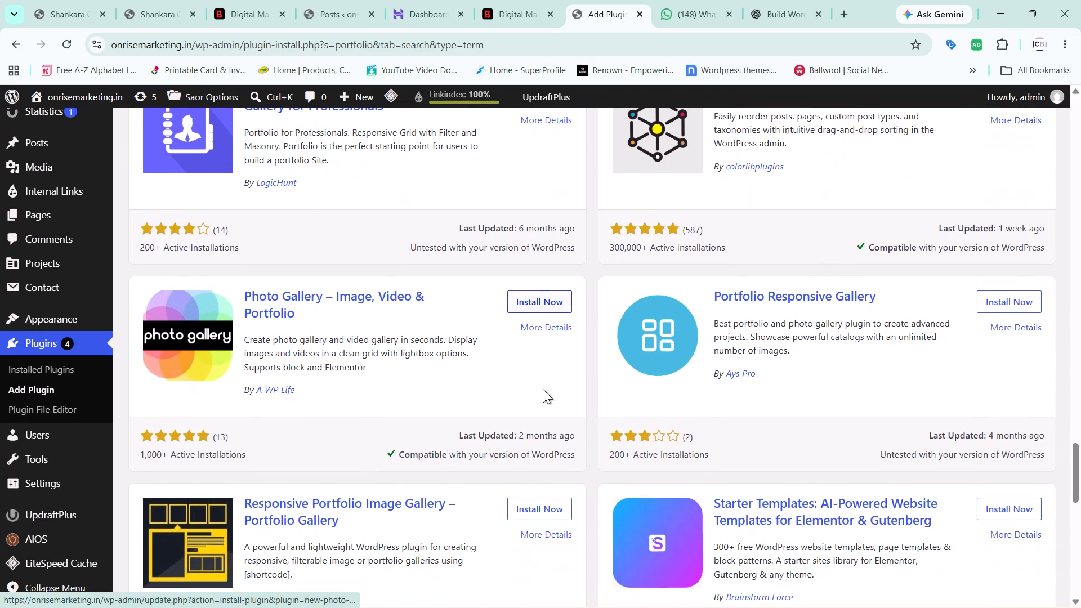
scroll(543, 389, down, 2)
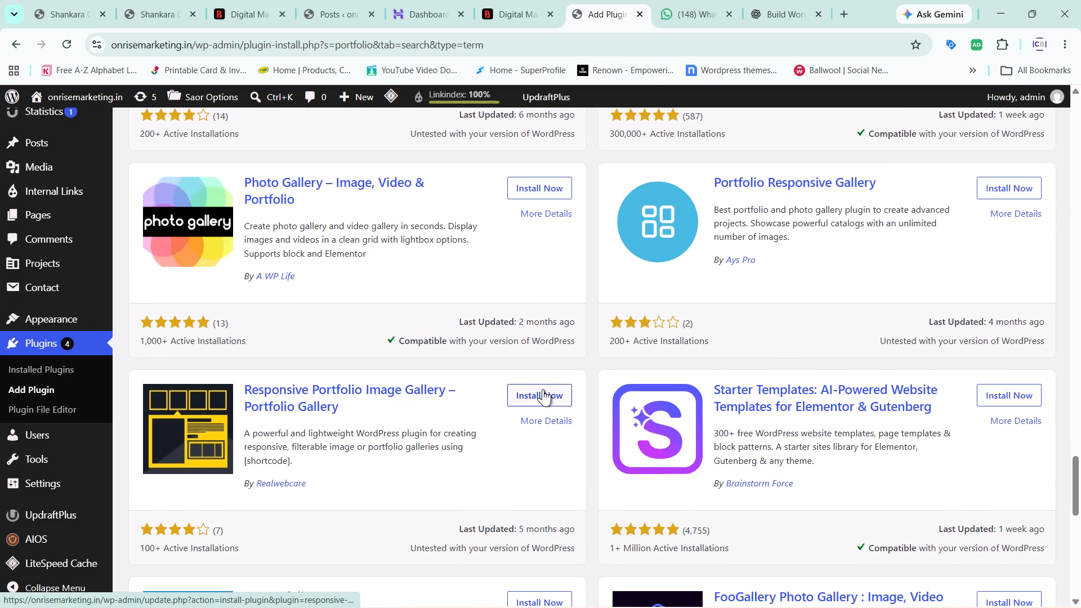
scroll(543, 389, down, 1)
Activate the installed Radius Portfolio plugin from the plugin search results.
scroll(543, 389, up, 15)
scroll(543, 389, up, 11)
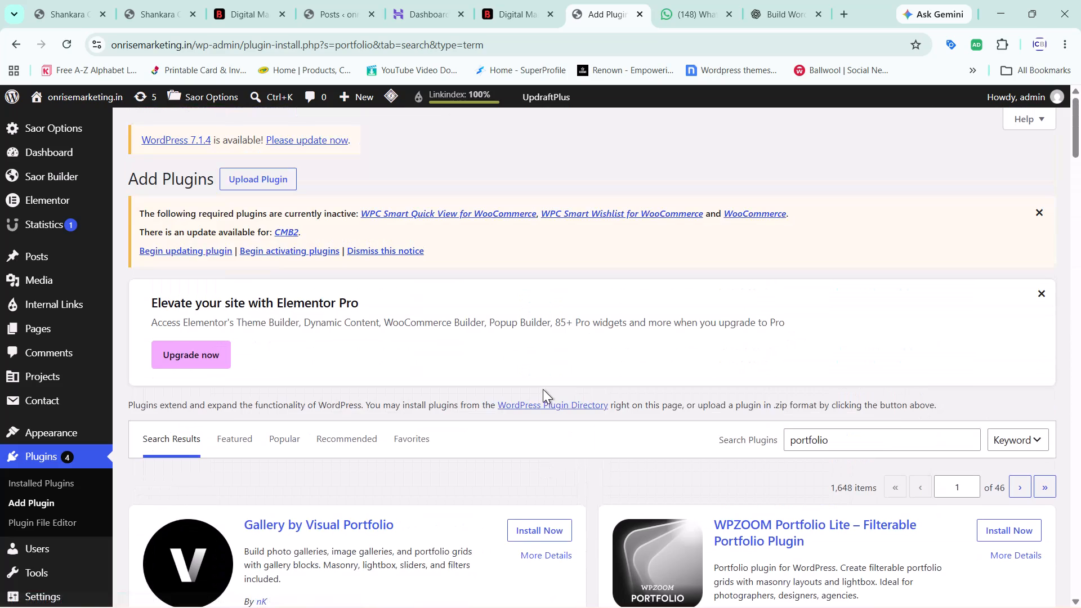
scroll(469, 371, down, 3)
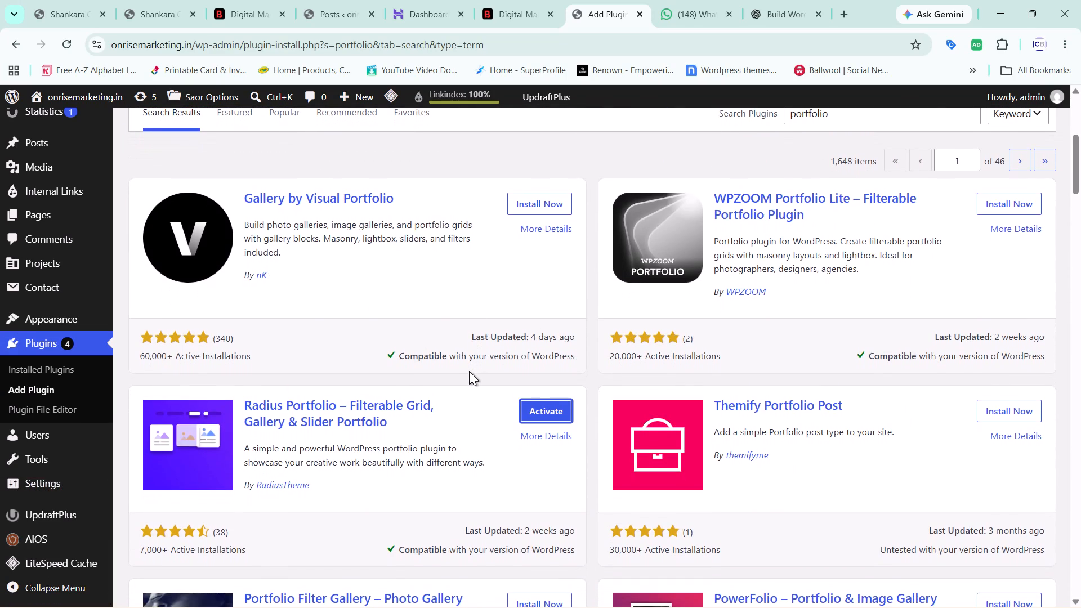
scroll(469, 371, down, 1)
click(552, 310)
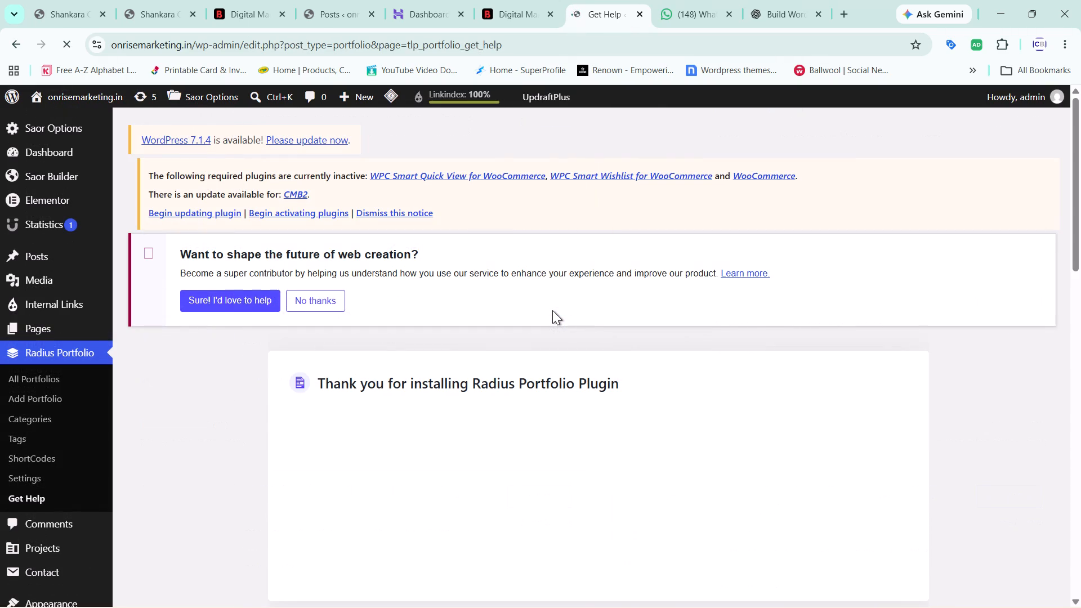
Skim the Radius Portfolio help page and play its video on creating a portfolio with Elementor in full screen.
scroll(552, 310, down, 6)
scroll(552, 310, up, 3)
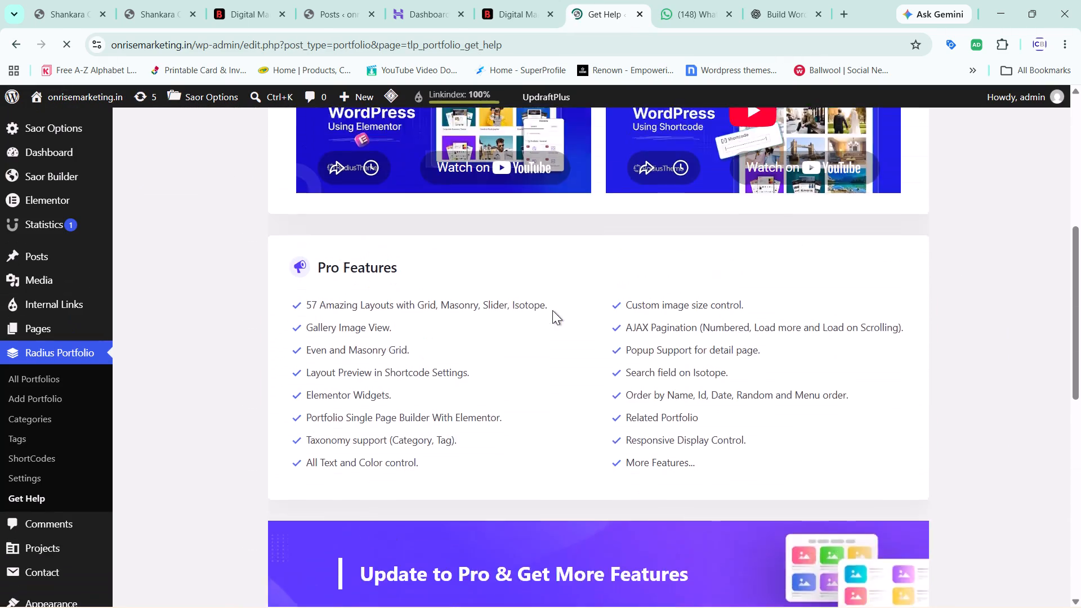
scroll(552, 310, up, 2)
scroll(552, 310, down, 1)
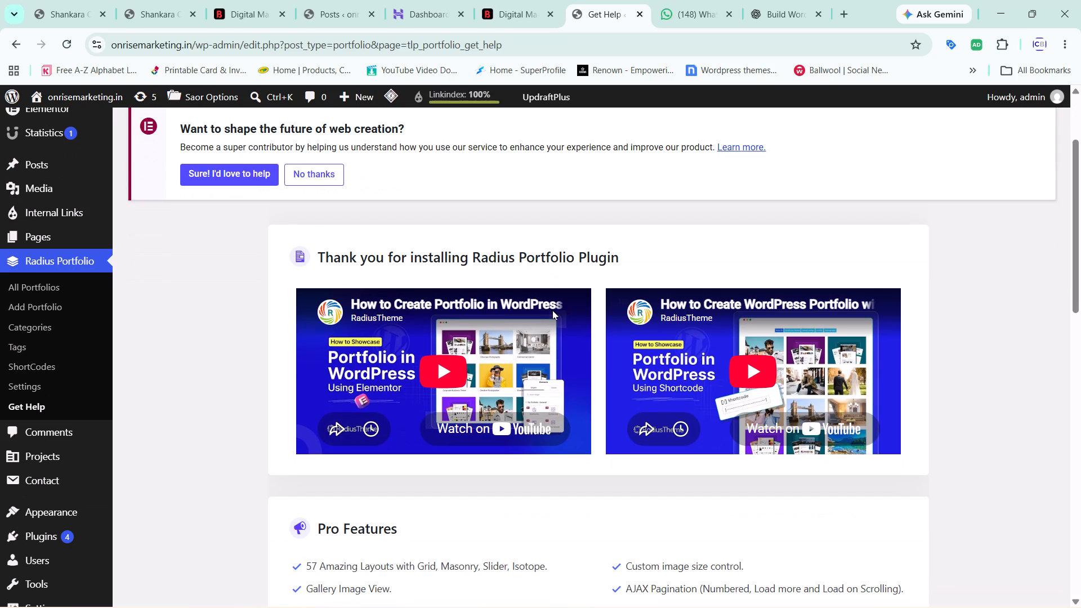
click(452, 356)
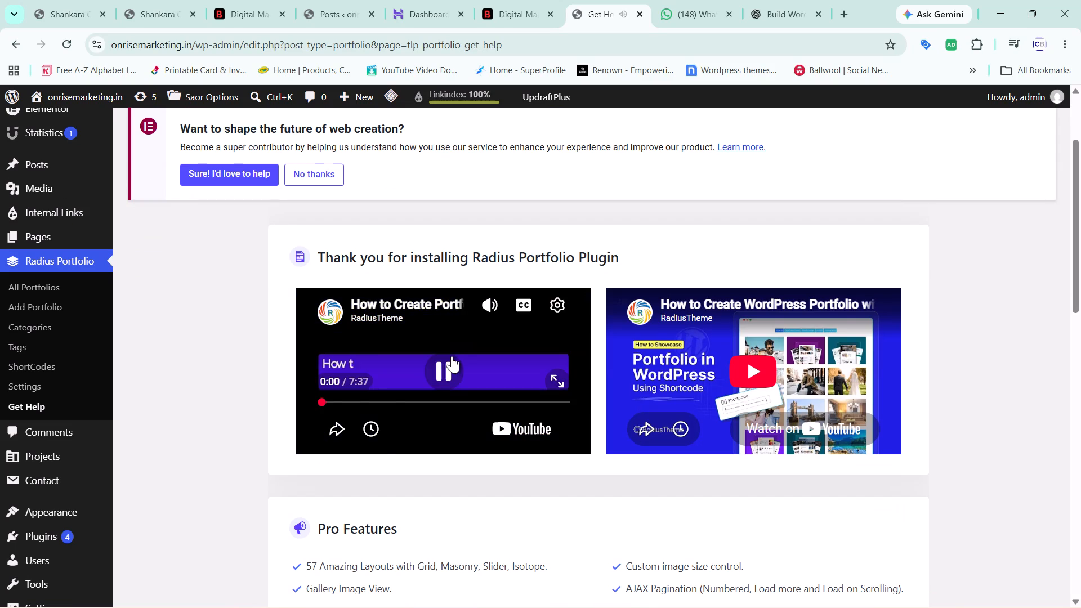
click(558, 380)
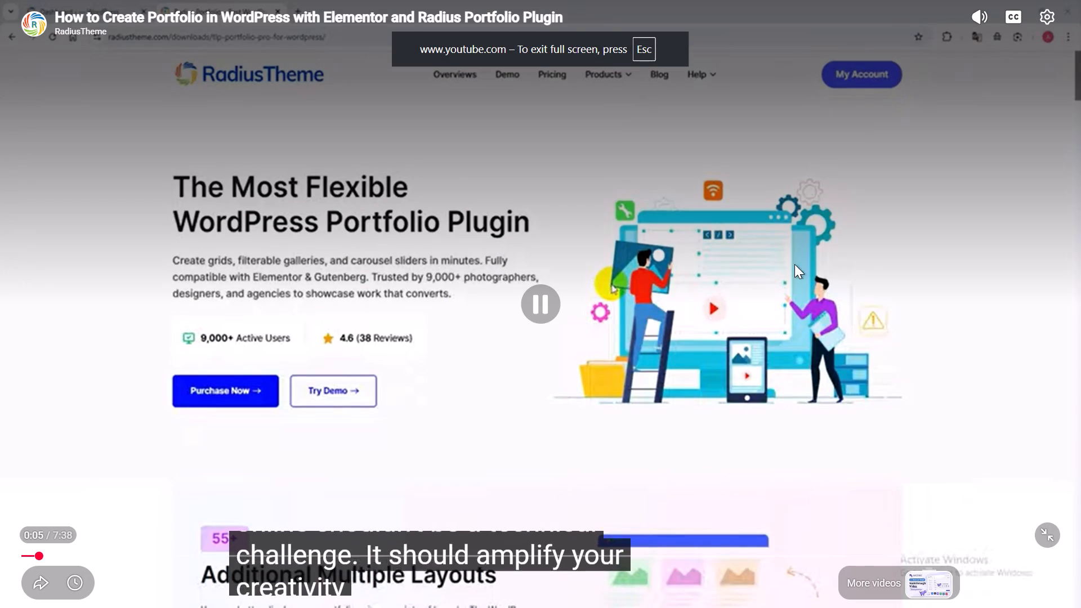
Skip past the tutorial video's introduction and watch the parts on installing the plugin and setting up portfolio categories.
click(894, 207)
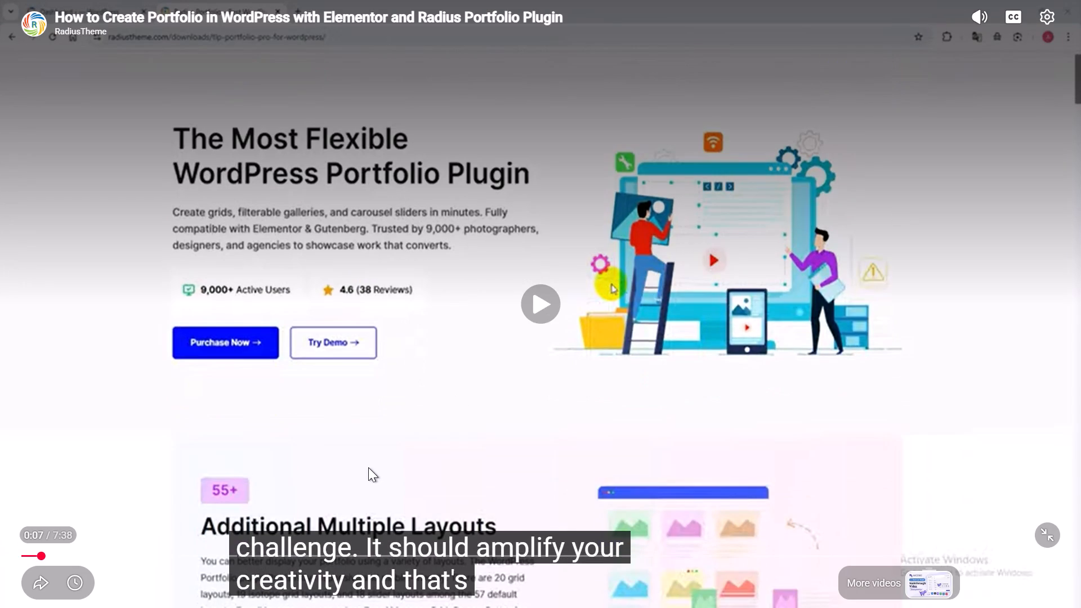
click(1048, 12)
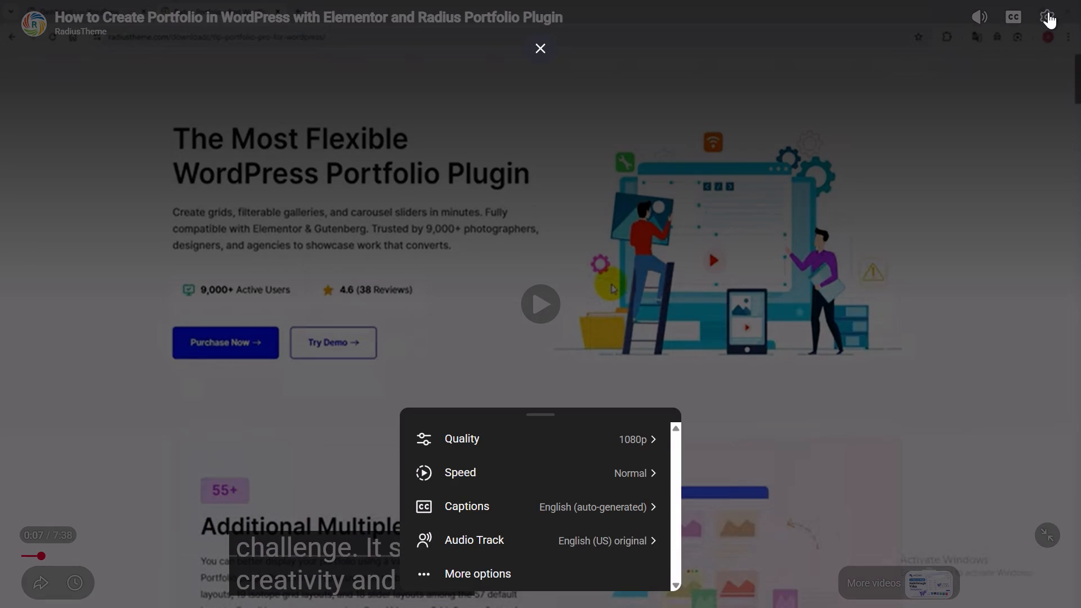
click(860, 375)
click(533, 288)
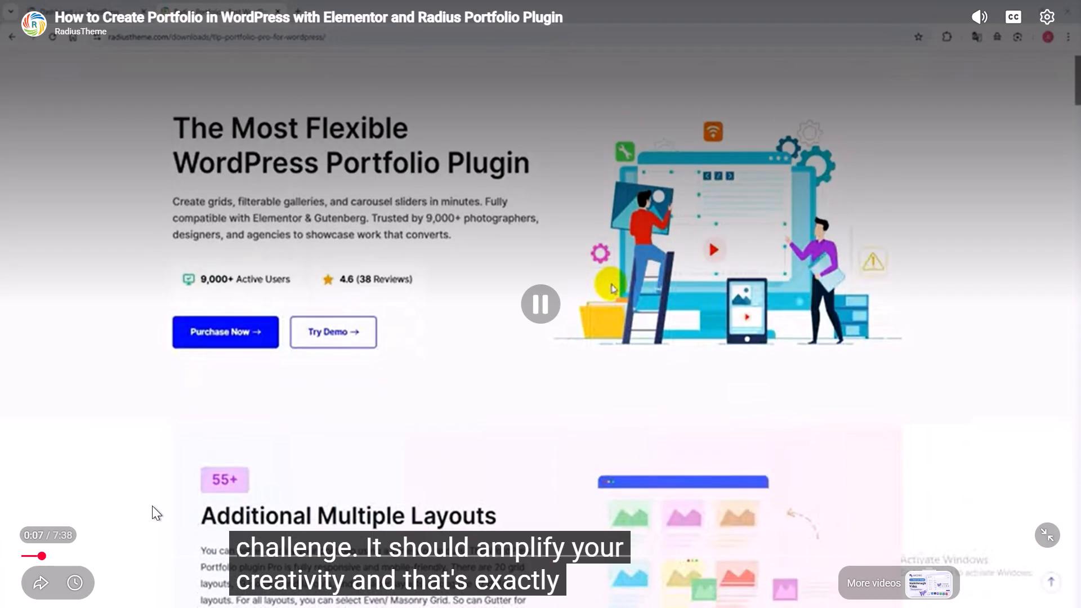
click(74, 553)
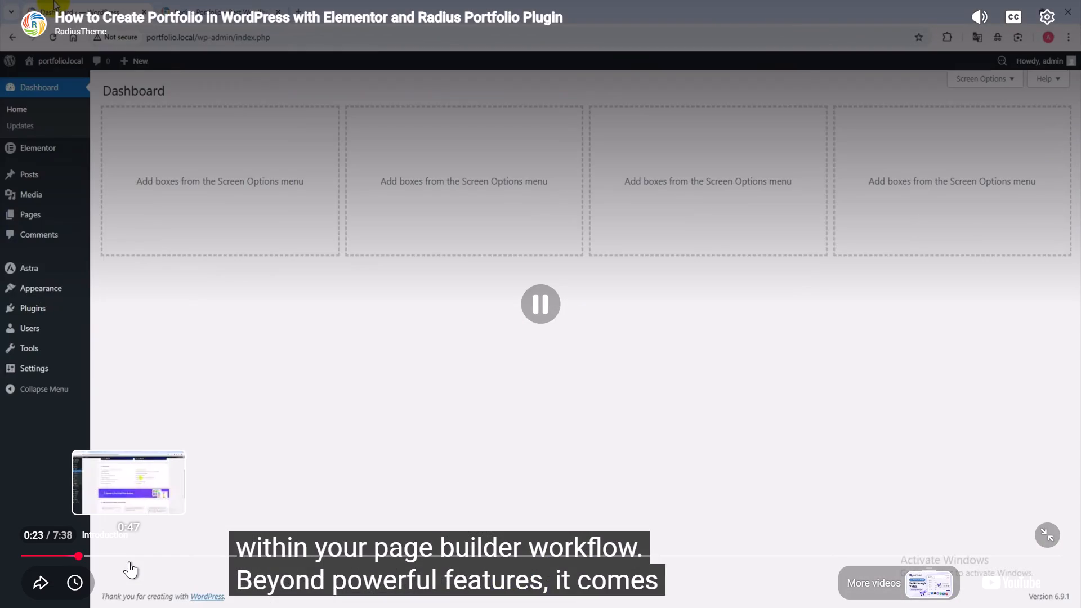
click(129, 561)
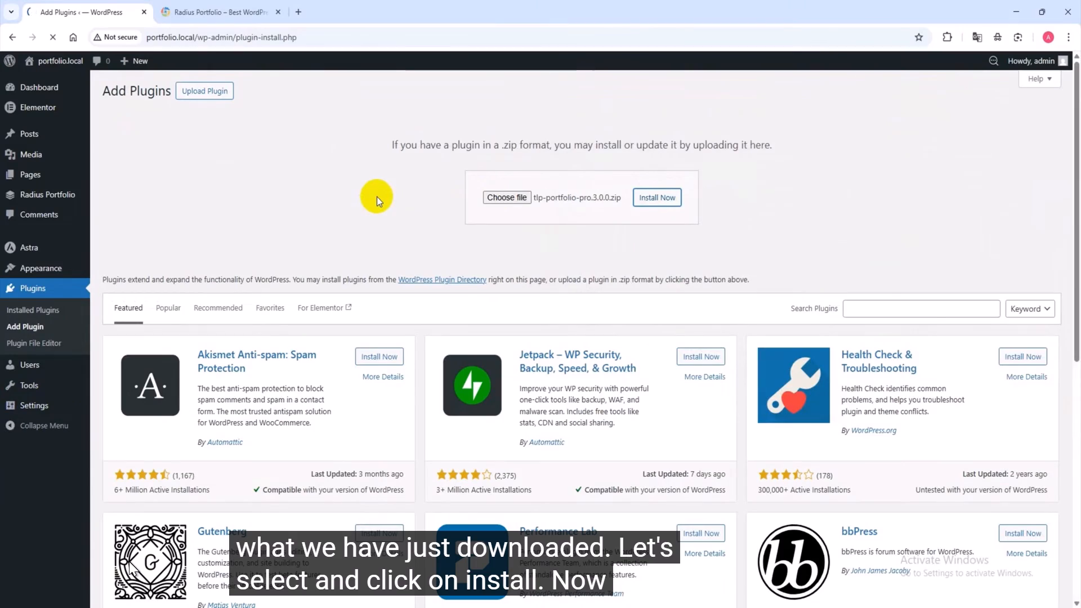
key(Right)
key(Right)
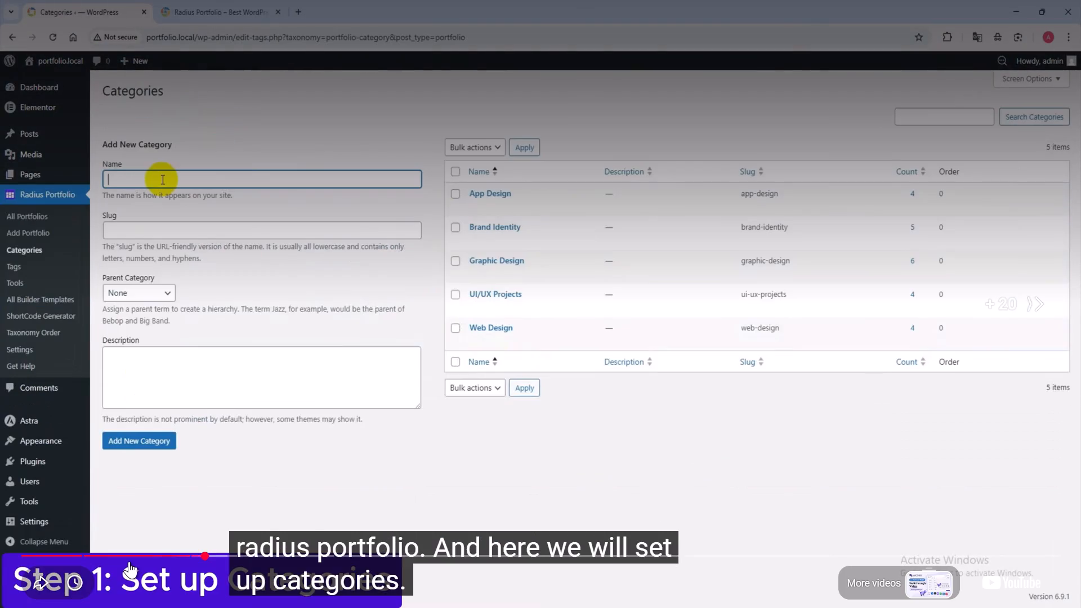
key(Right)
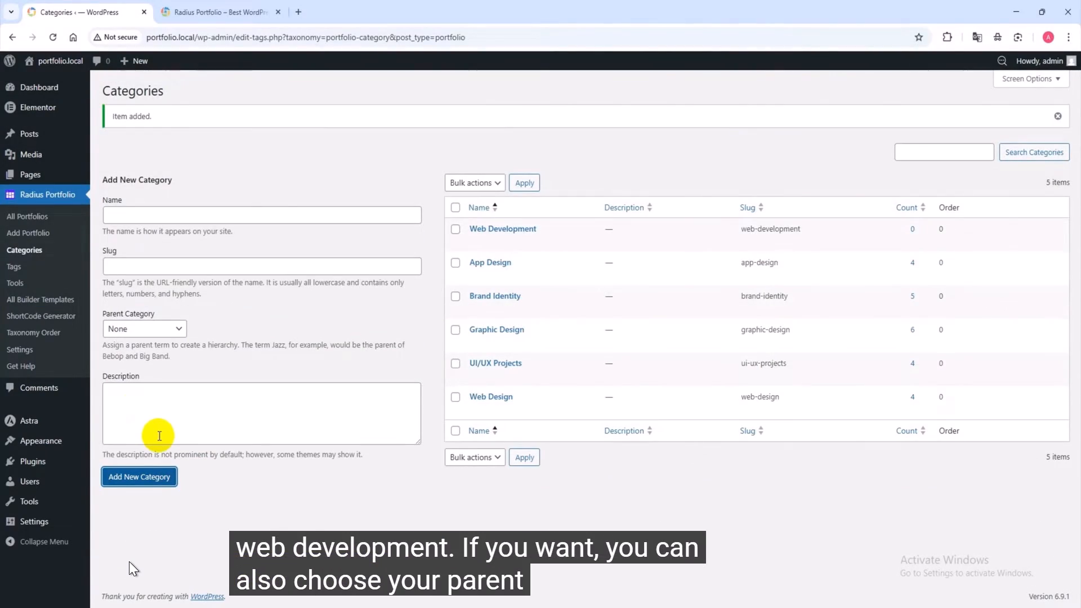
key(Left)
key(Left)
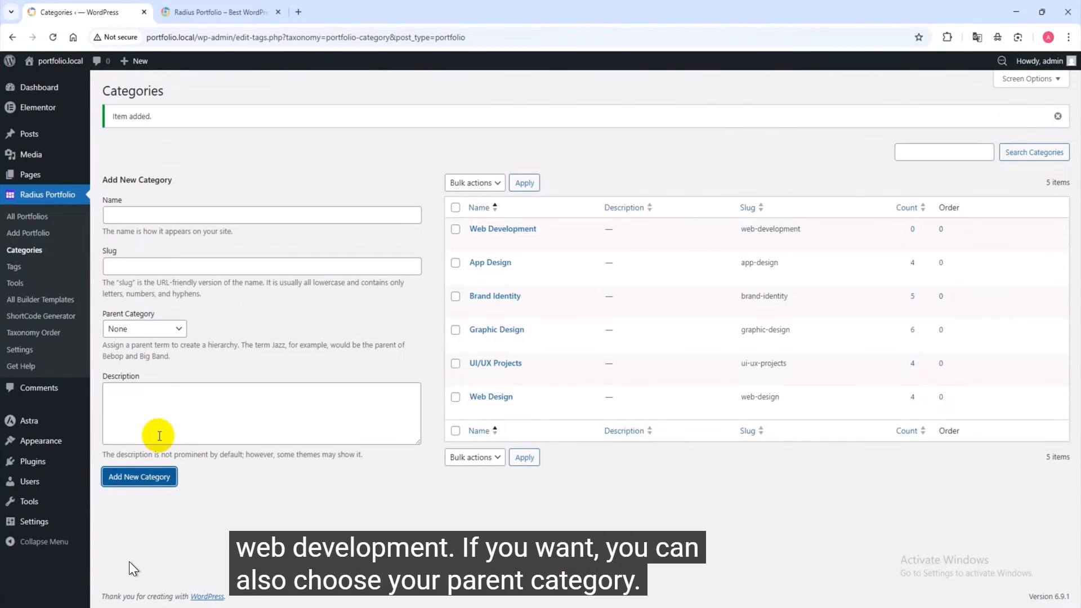
Skim the rest of the tutorial from adding a portfolio item to building and styling the Elementor portfolio grid.
key(Right)
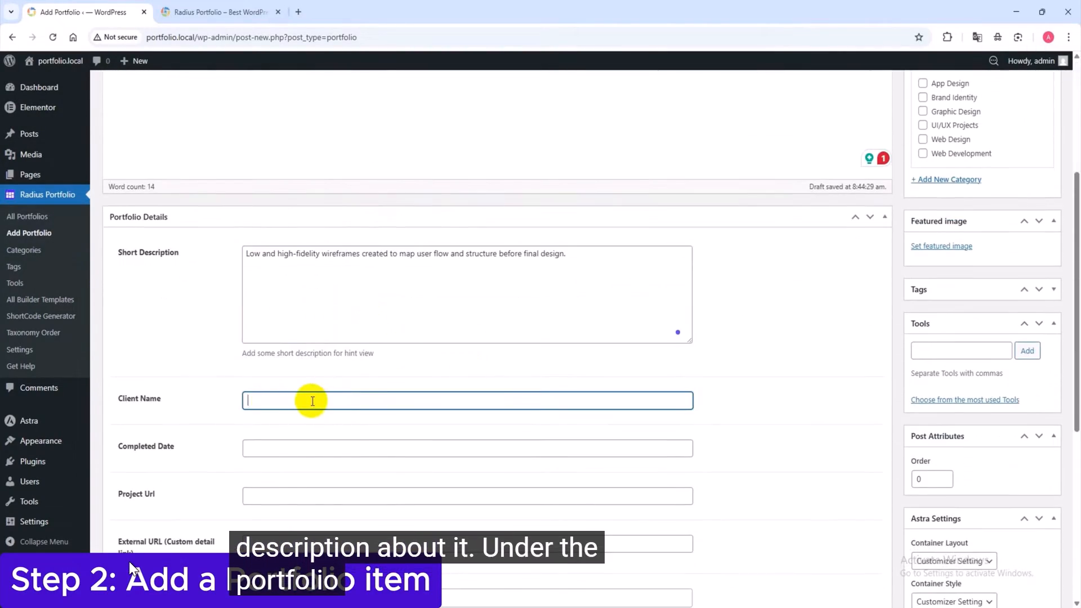
key(Right)
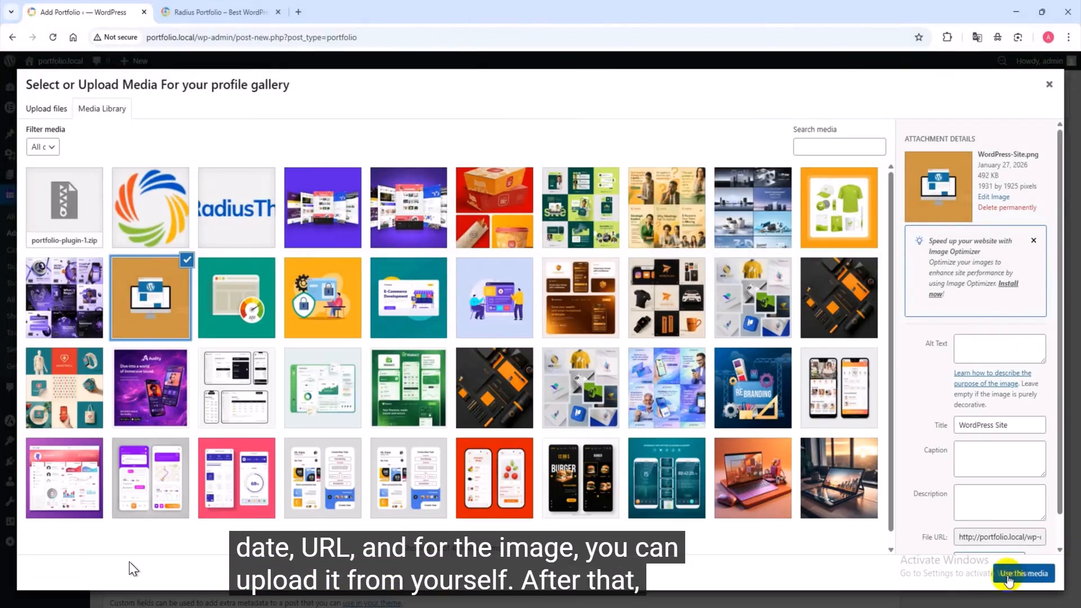
key(Right)
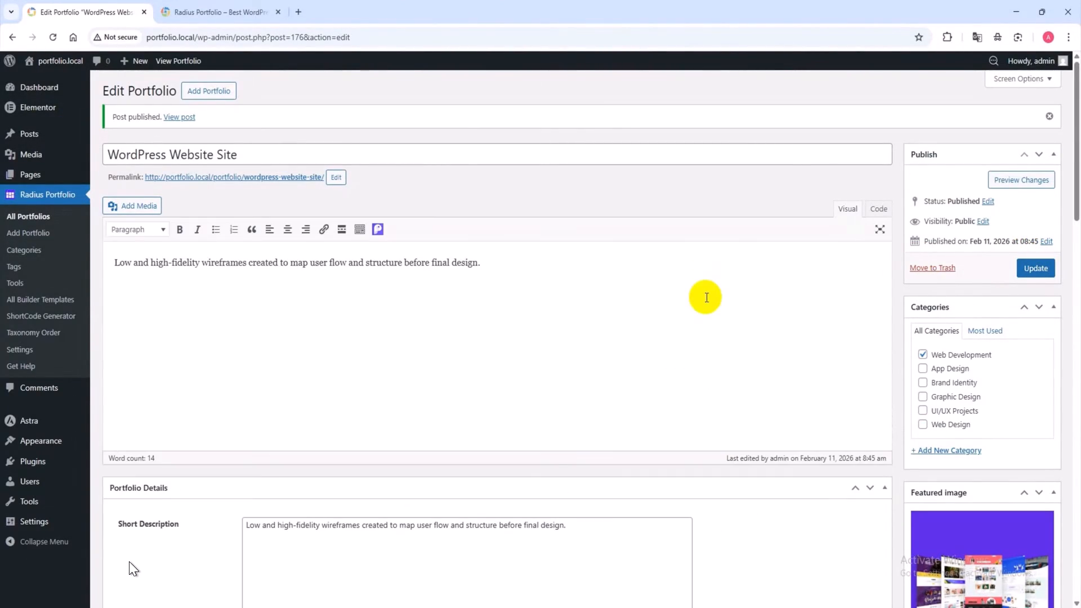
key(Right)
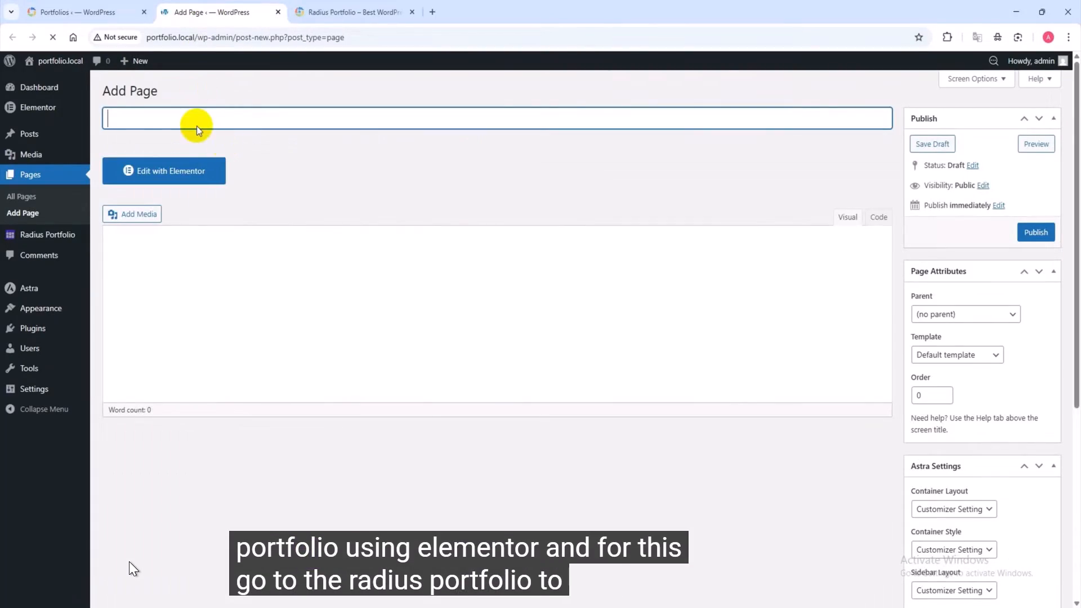
key(Right)
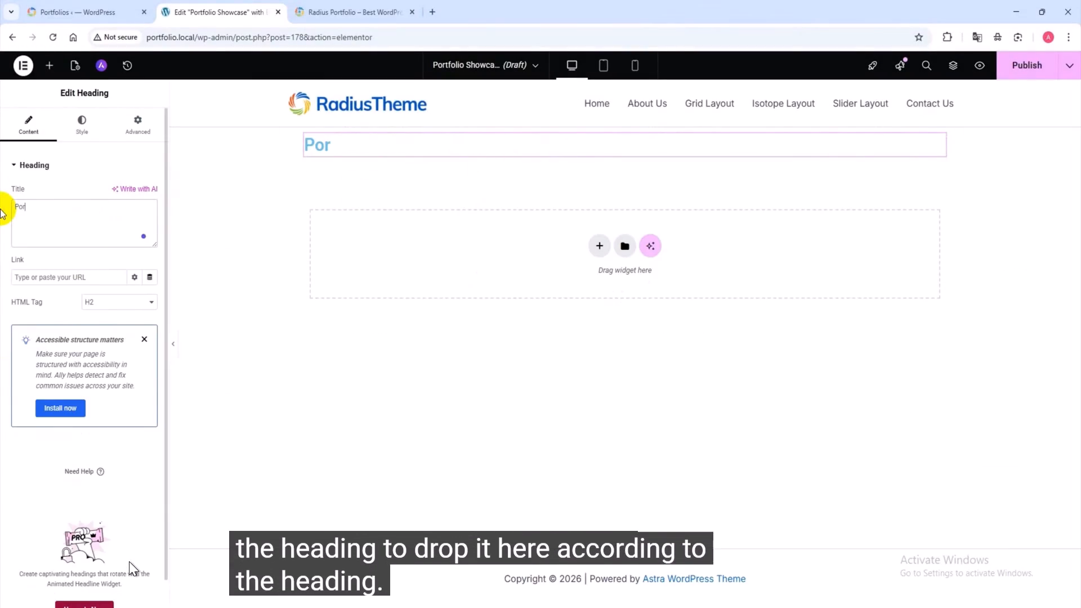
key(Right)
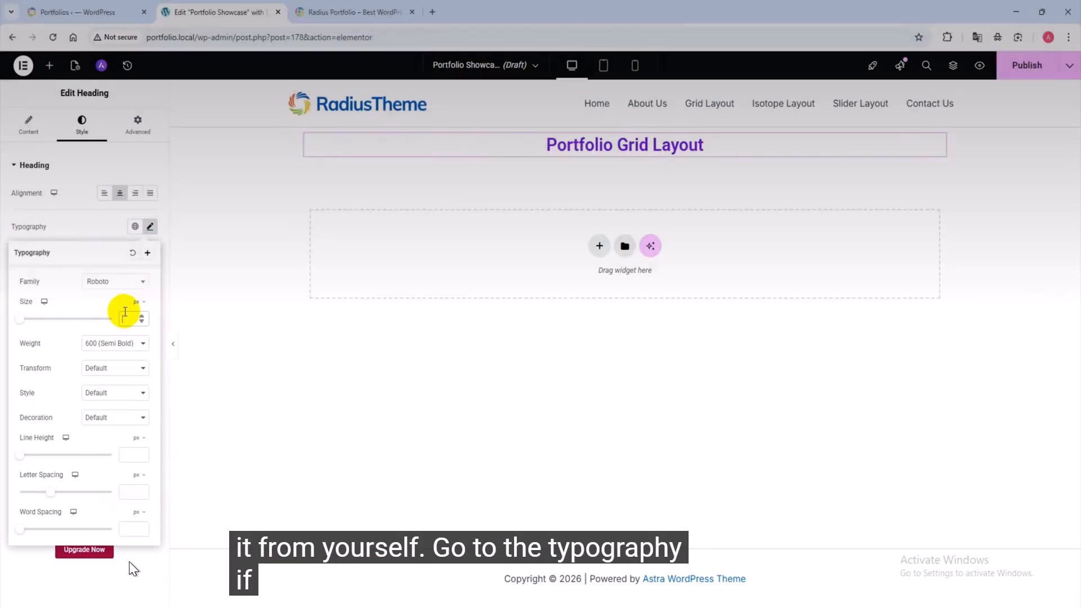
key(Right)
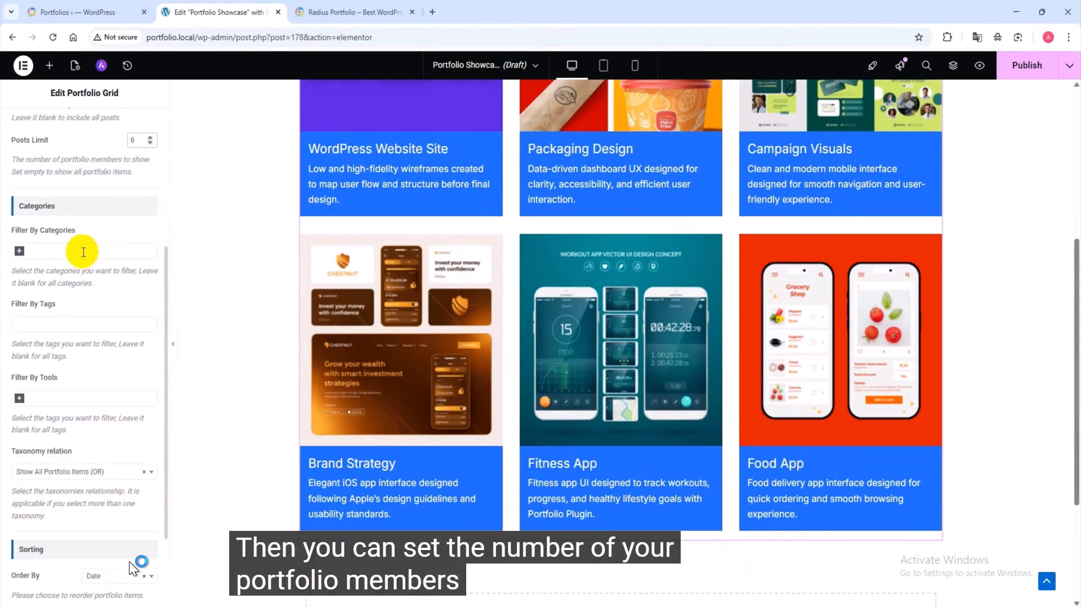
key(Right)
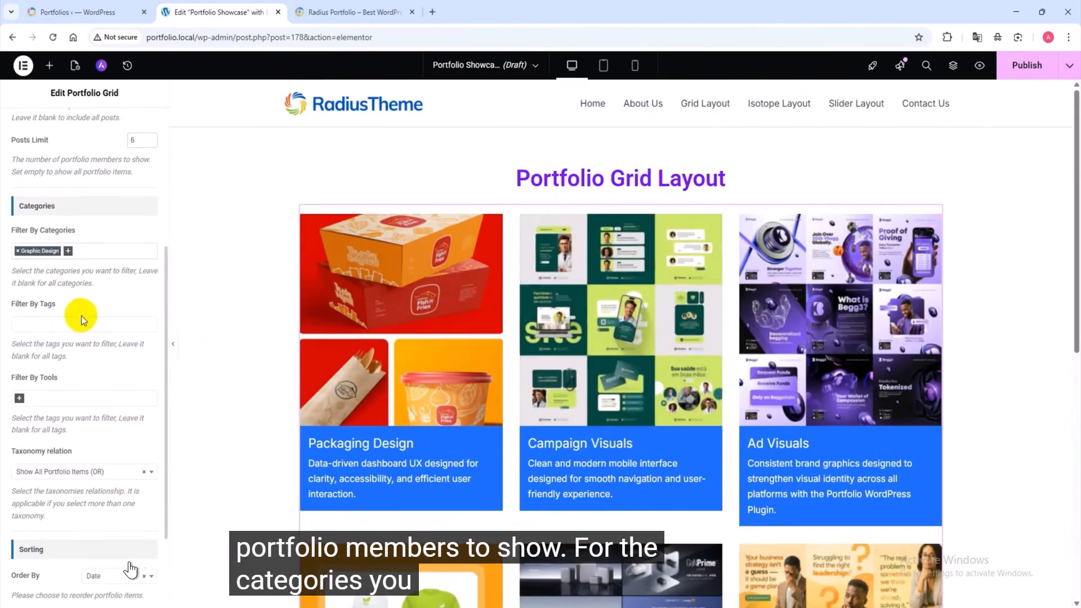
key(Right)
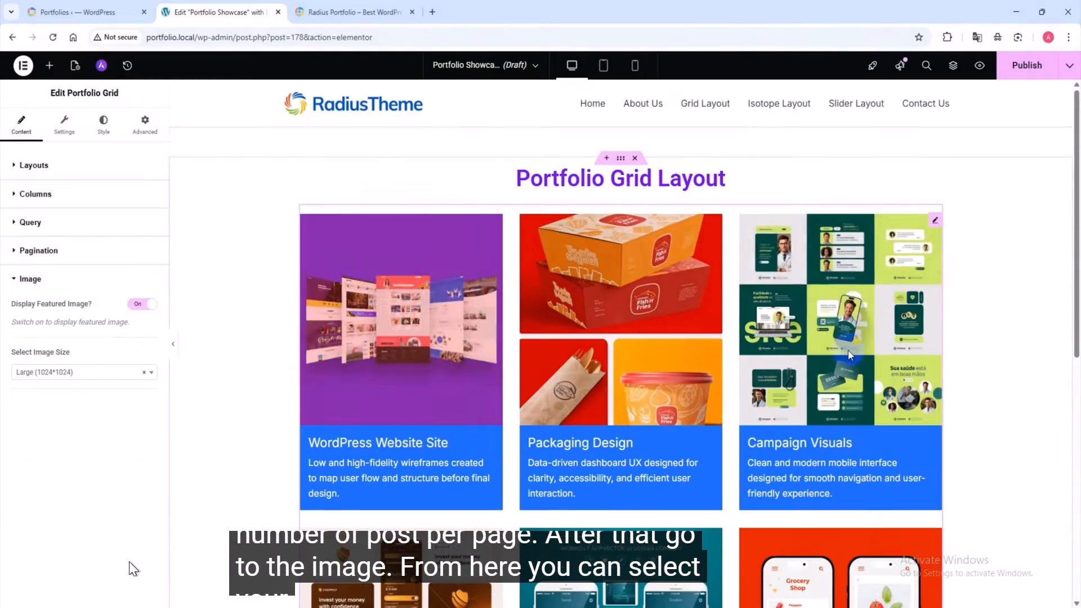
key(Right)
key(Right)
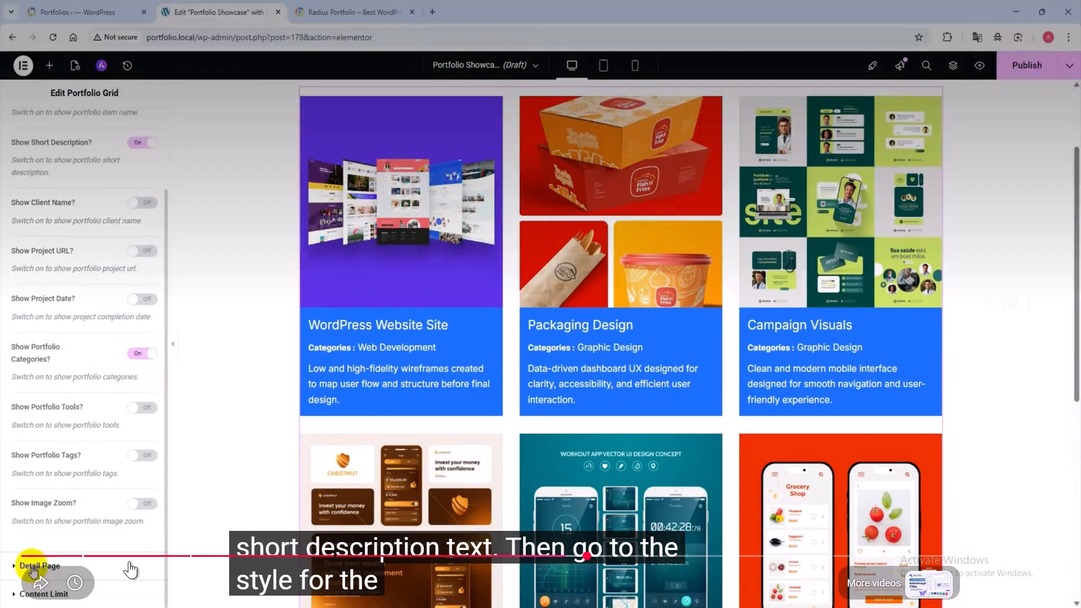
key(Right)
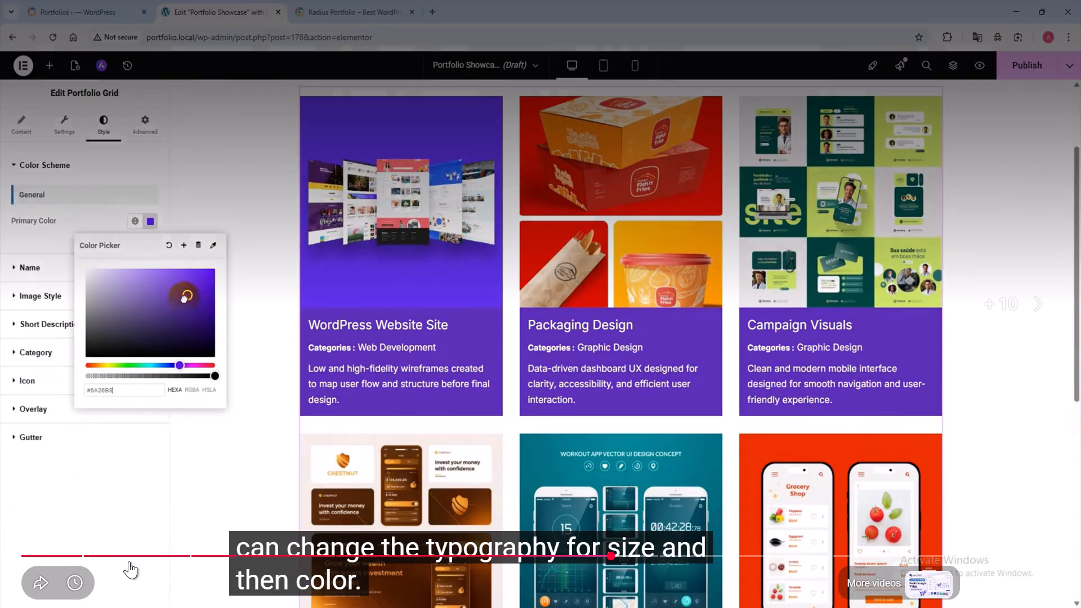
Leave the video's full-screen view and pause it on the Radius Portfolio help page.
double_click(811, 593)
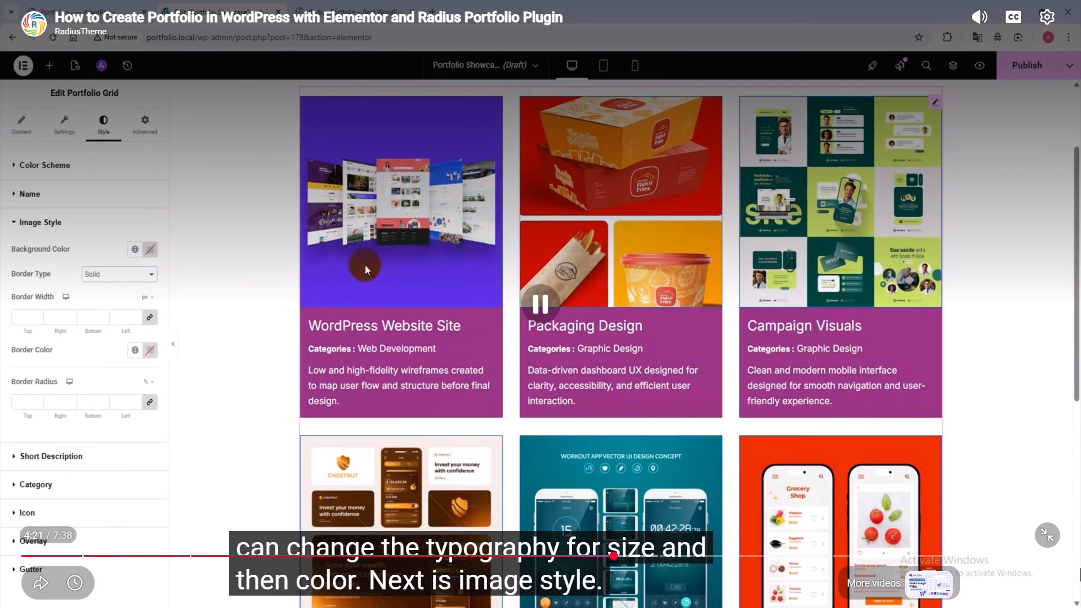
click(1035, 542)
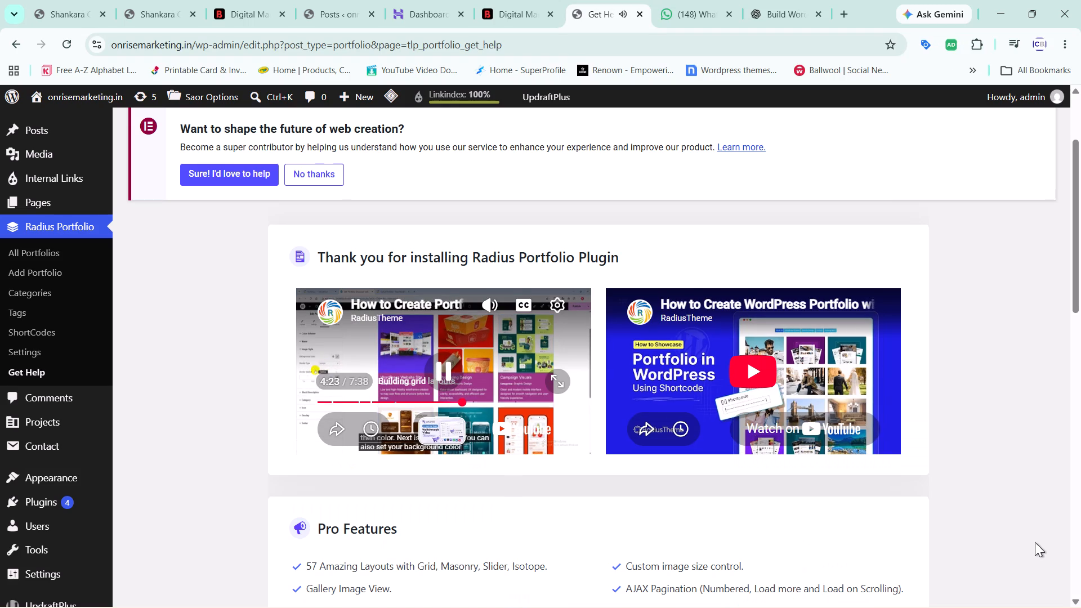
scroll(527, 382, down, 2)
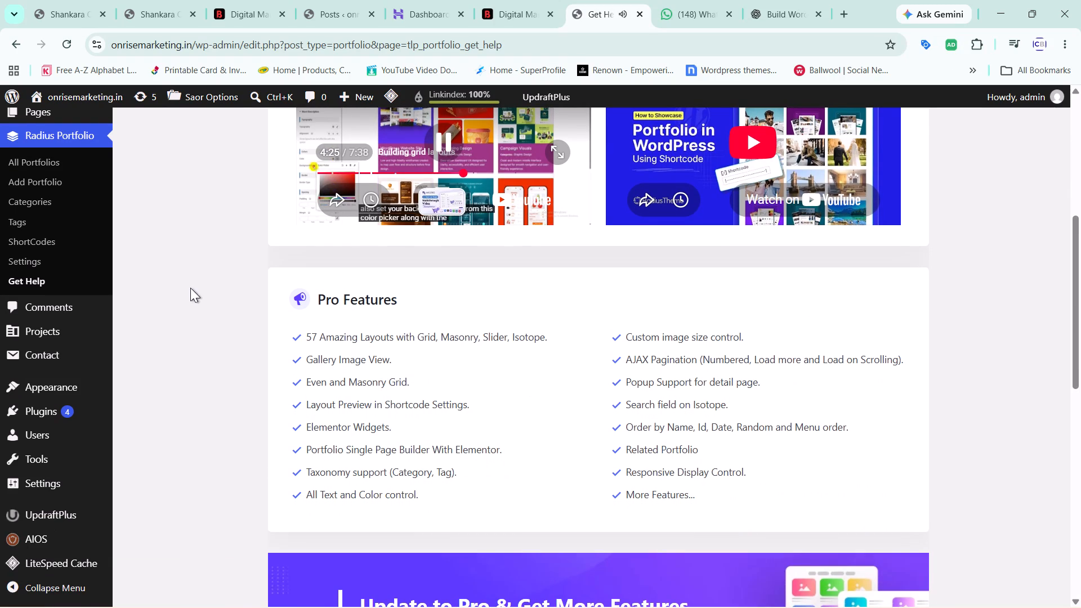
scroll(30, 266, up, 3)
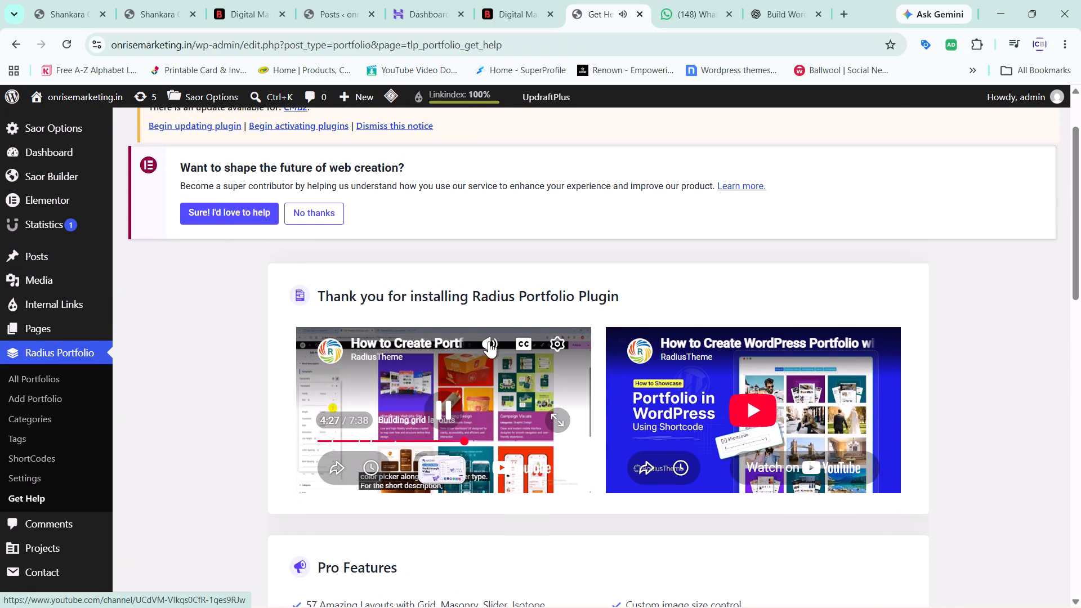
click(442, 399)
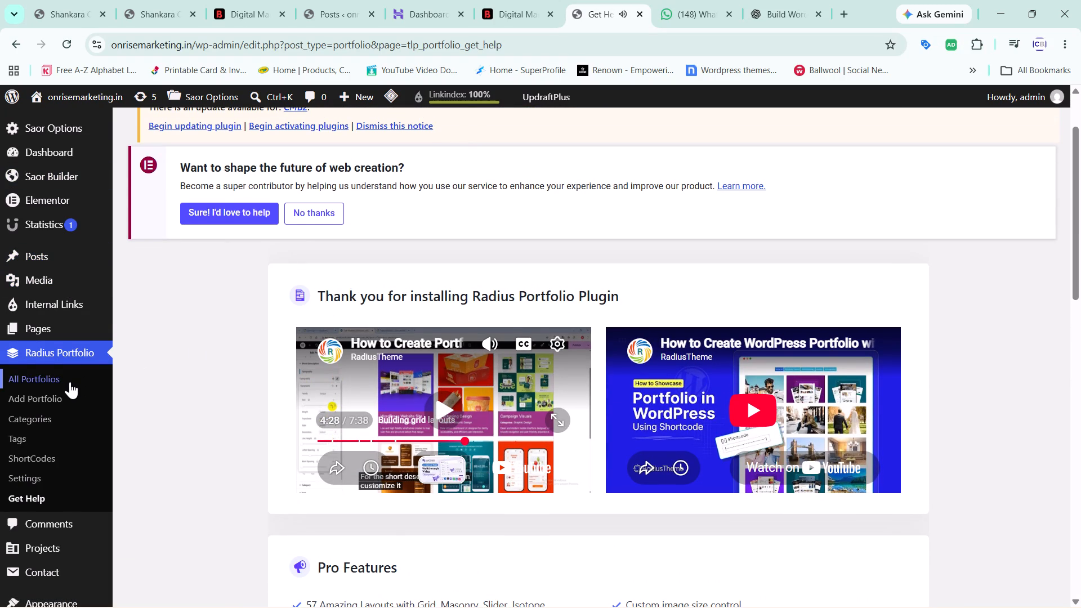
Look over the Radius Portfolio plugin's list of all portfolios and its Categories page.
click(70, 382)
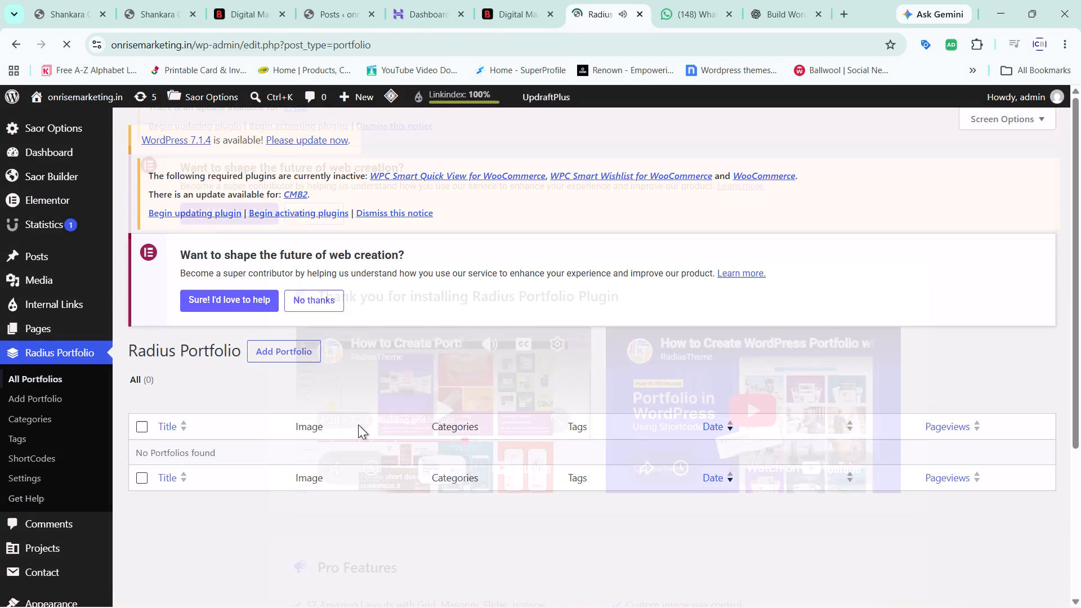
scroll(449, 468, down, 3)
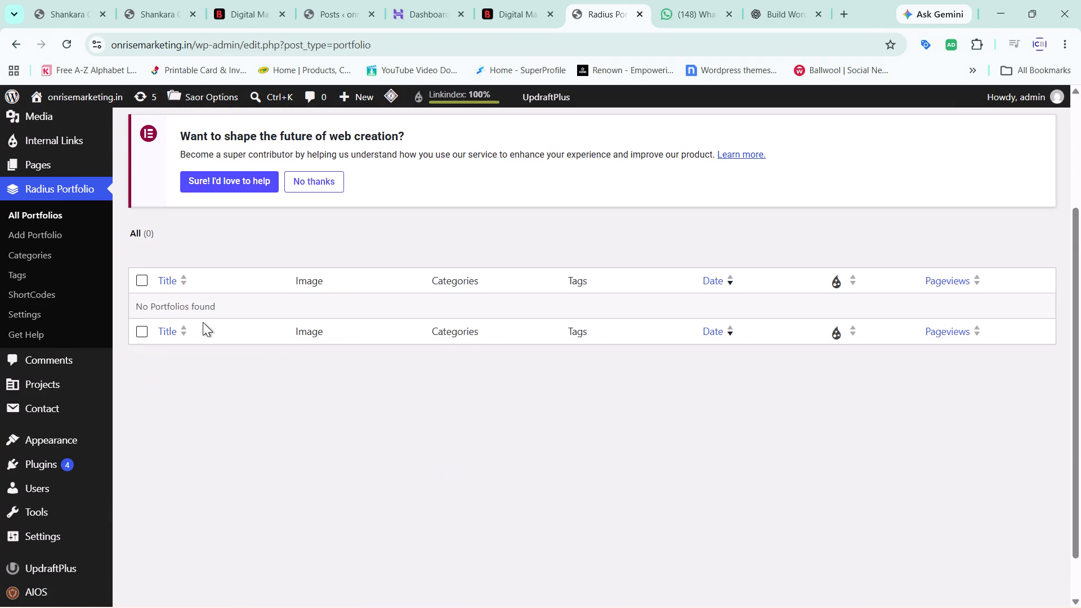
click(43, 202)
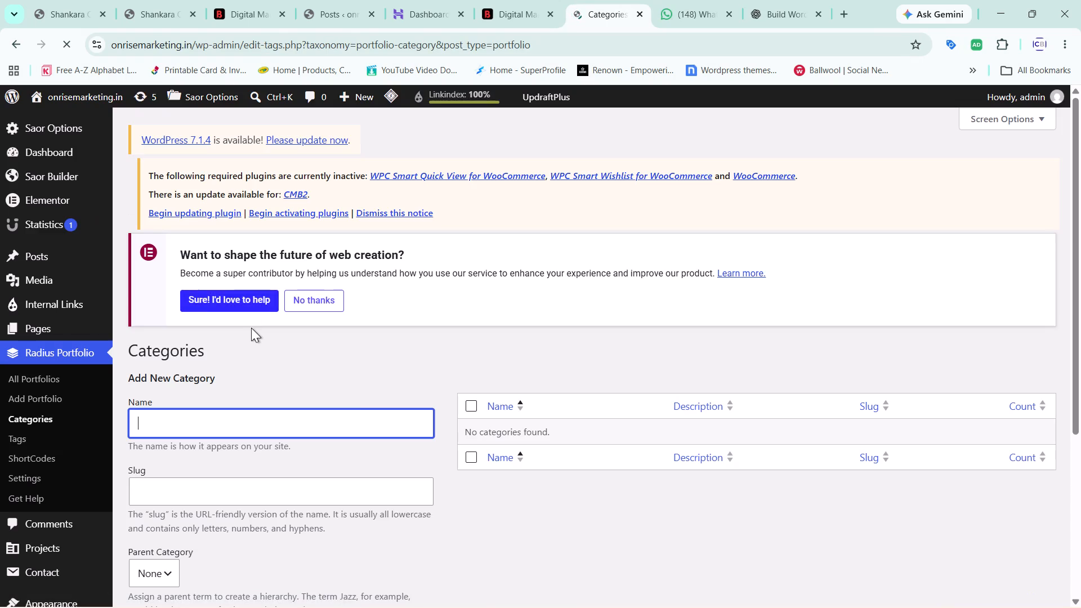
scroll(352, 405, down, 3)
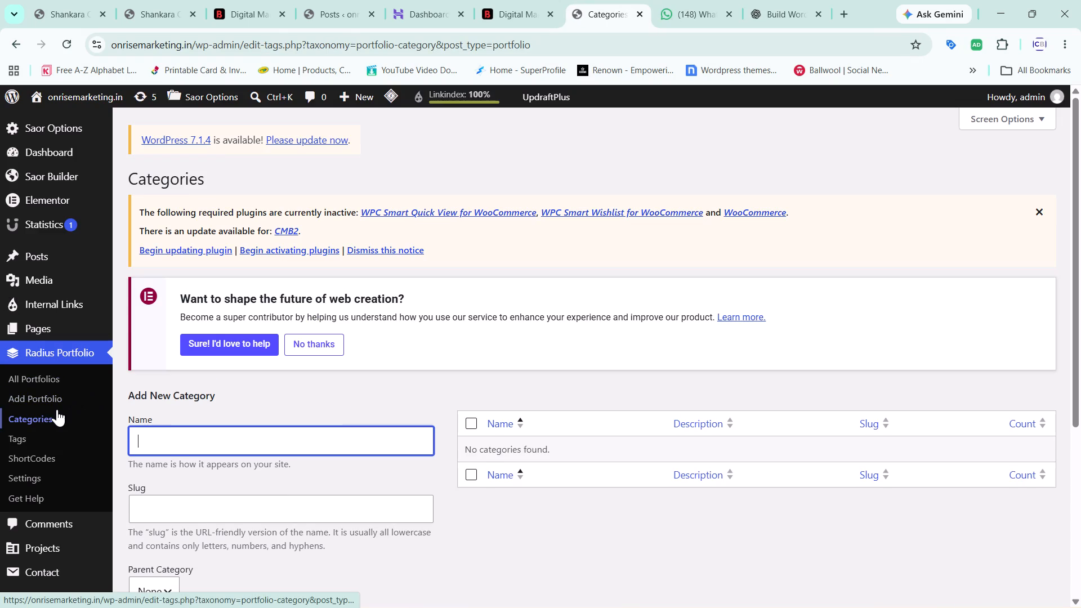
Review the Radius Portfolio plugin settings, from primary color and slug through to custom CSS.
click(44, 482)
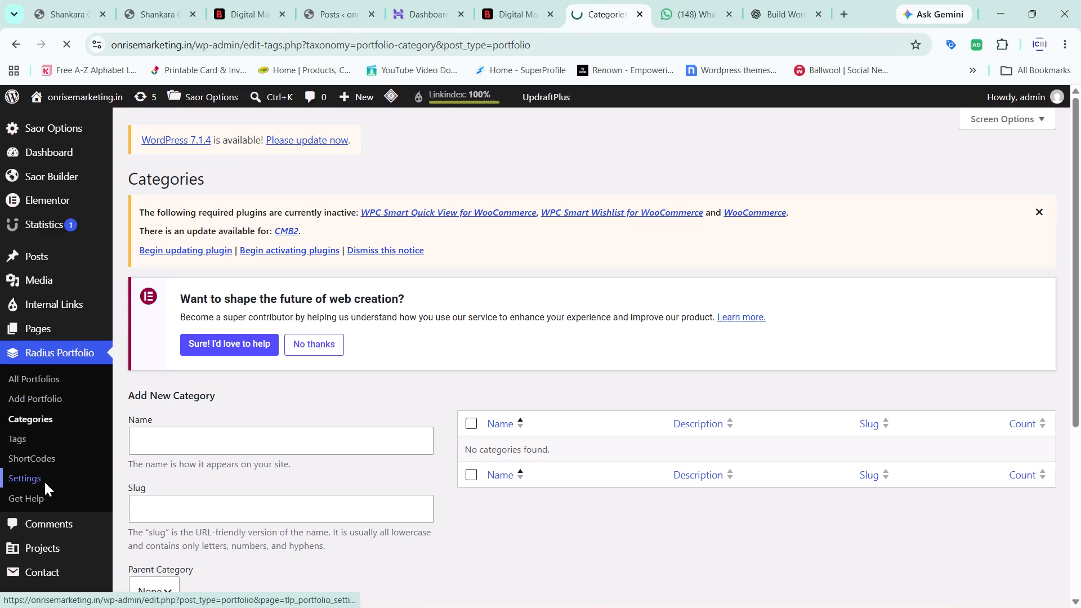
scroll(369, 478, down, 3)
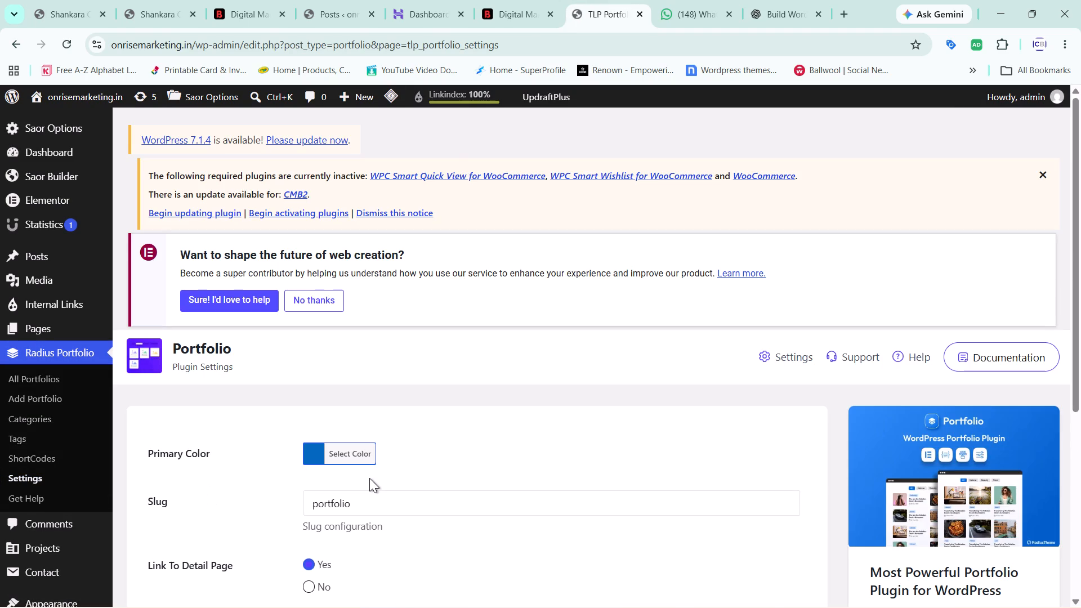
scroll(369, 478, down, 3)
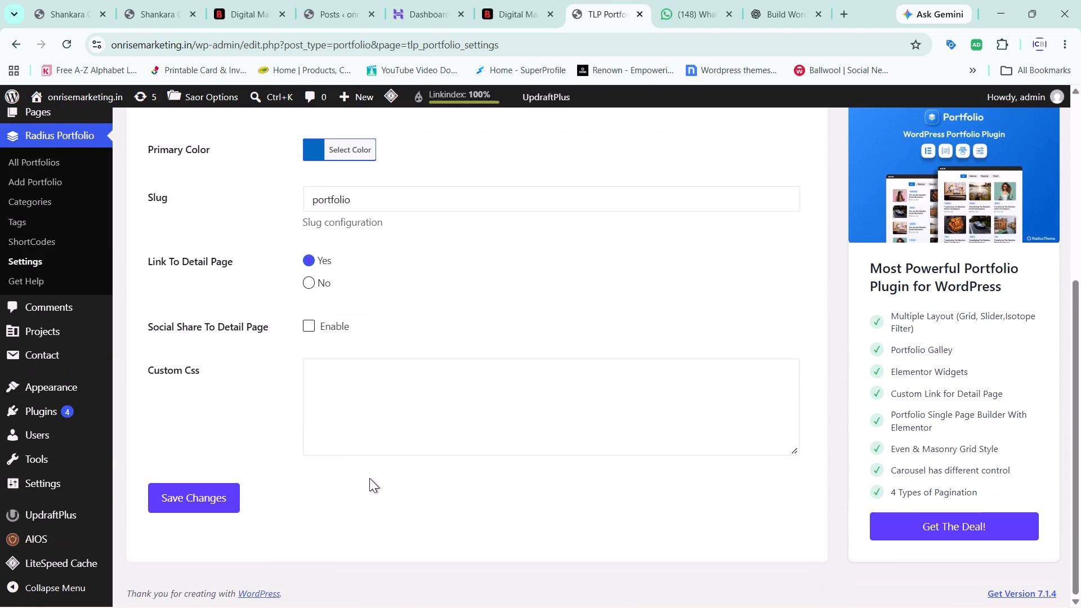
scroll(63, 289, down, 1)
scroll(63, 289, up, 1)
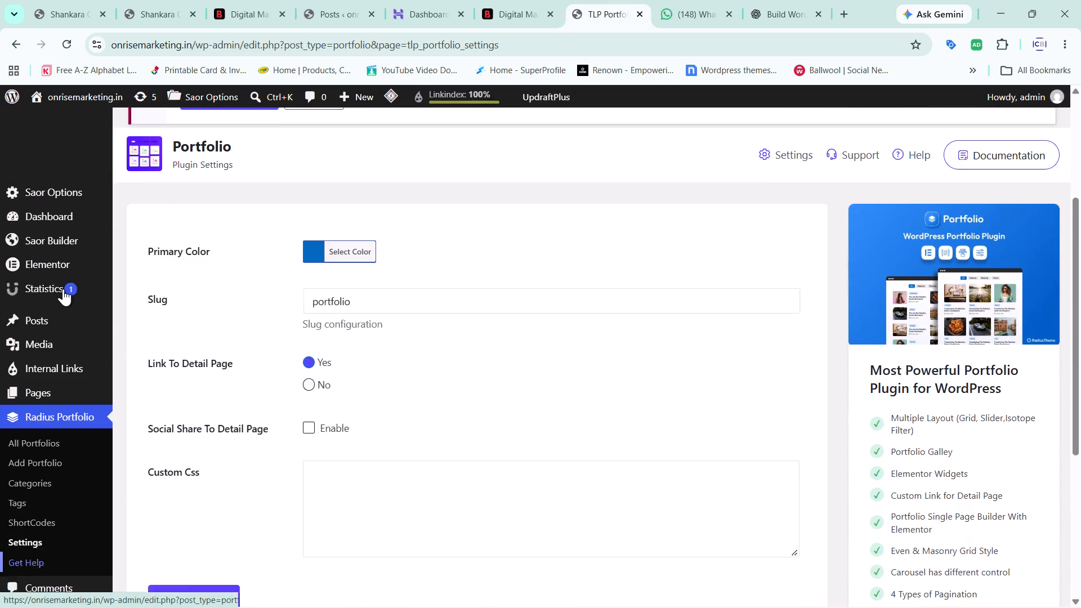
scroll(63, 289, up, 1)
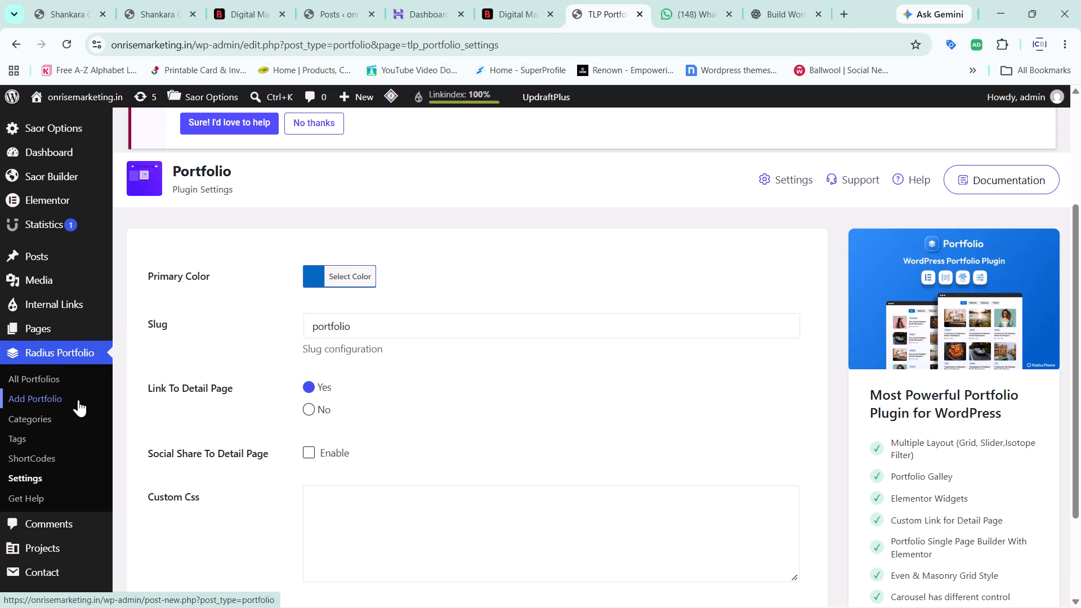
Return to the Radius Portfolio list of all portfolios and check it for entries.
click(57, 379)
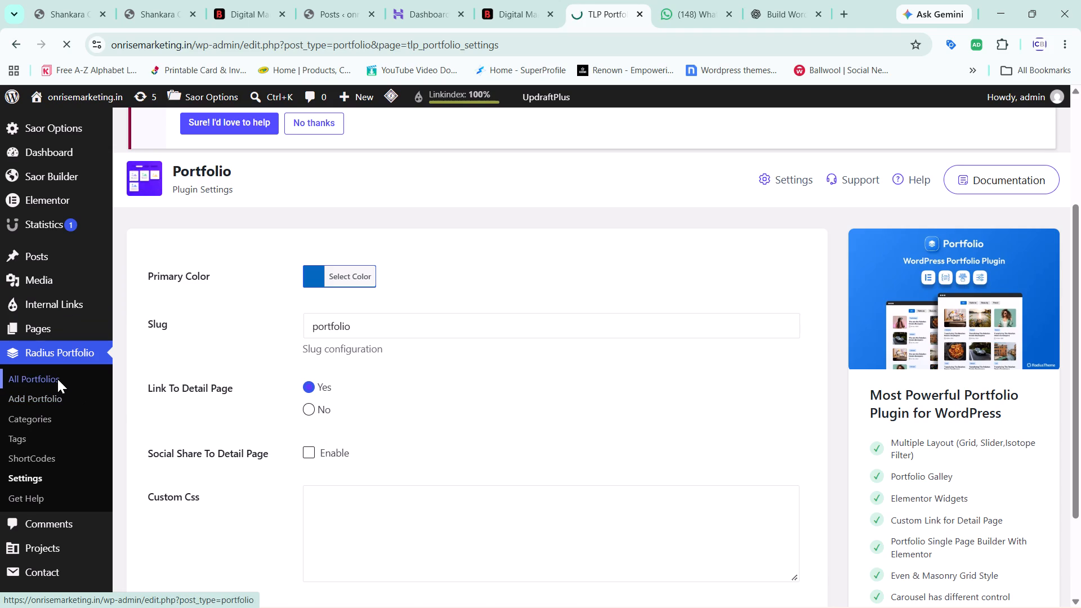
scroll(232, 433, down, 3)
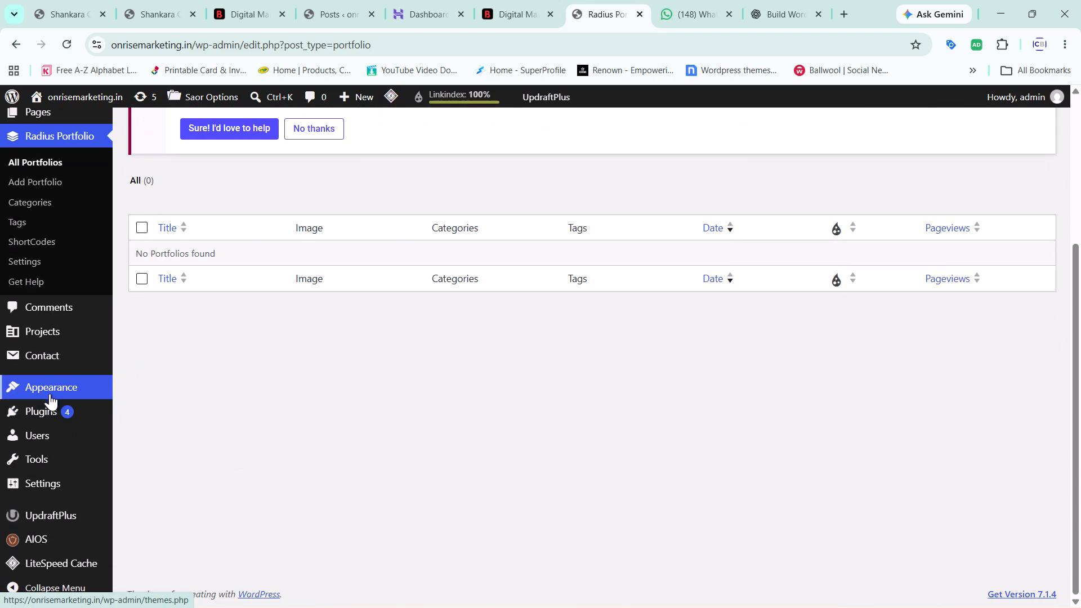
scroll(50, 394, down, 2)
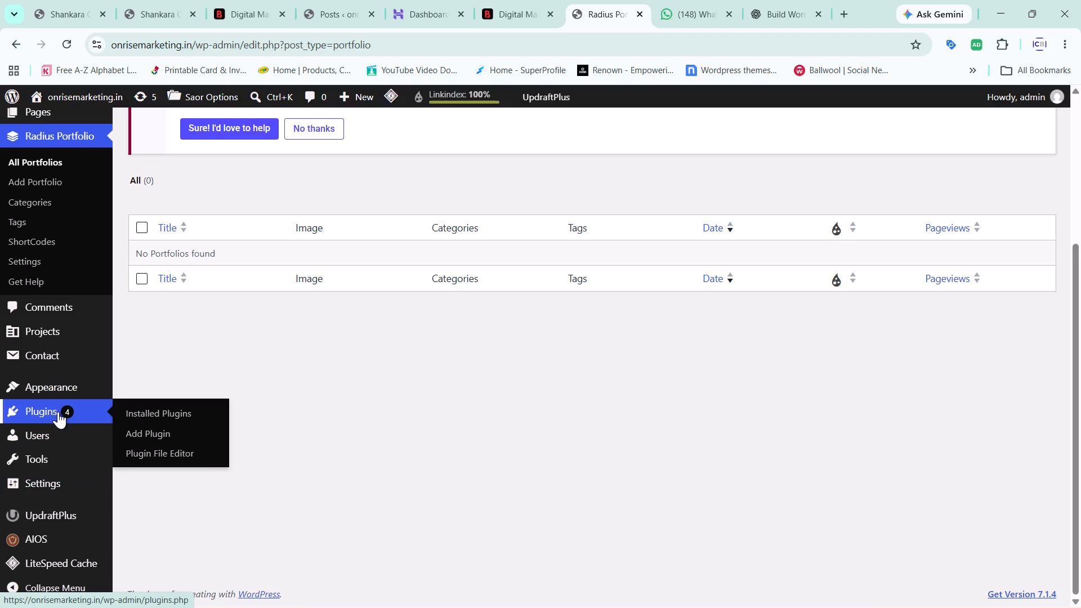
Open the site's General Settings and look through its options.
click(65, 489)
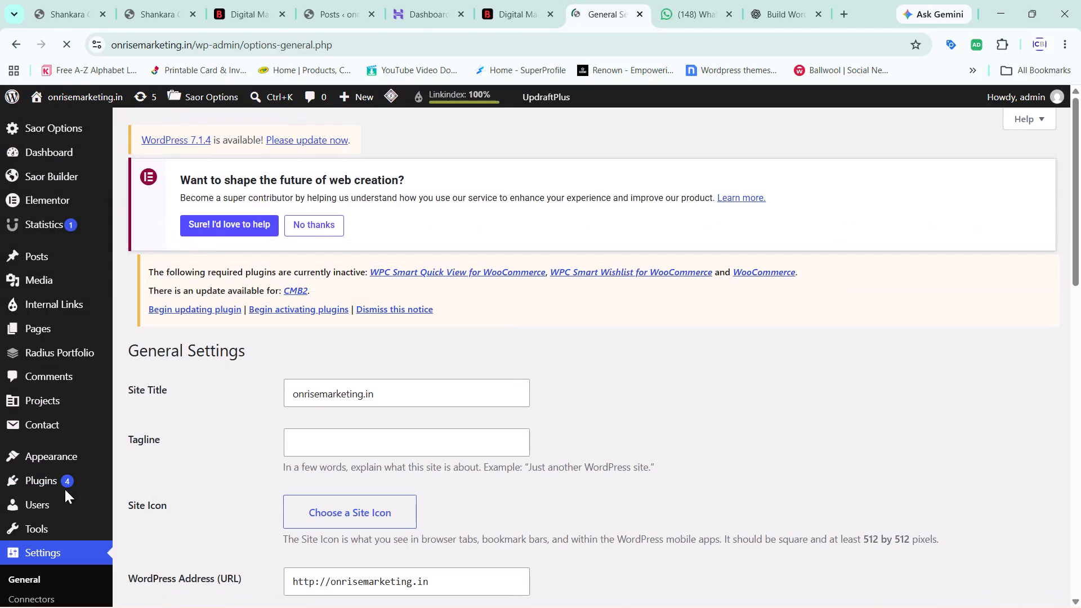
scroll(289, 557, down, 5)
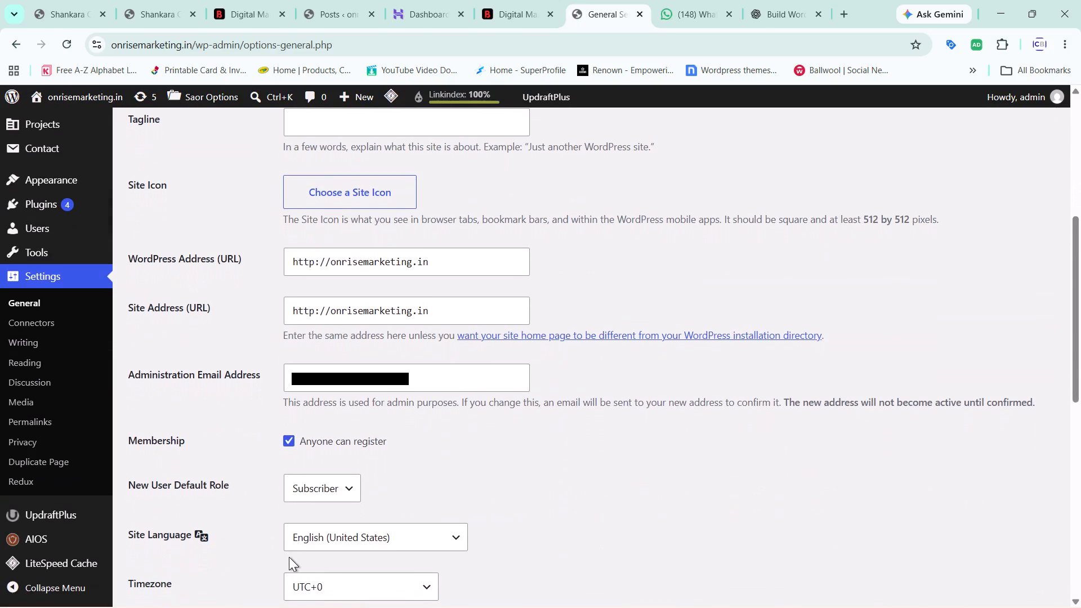
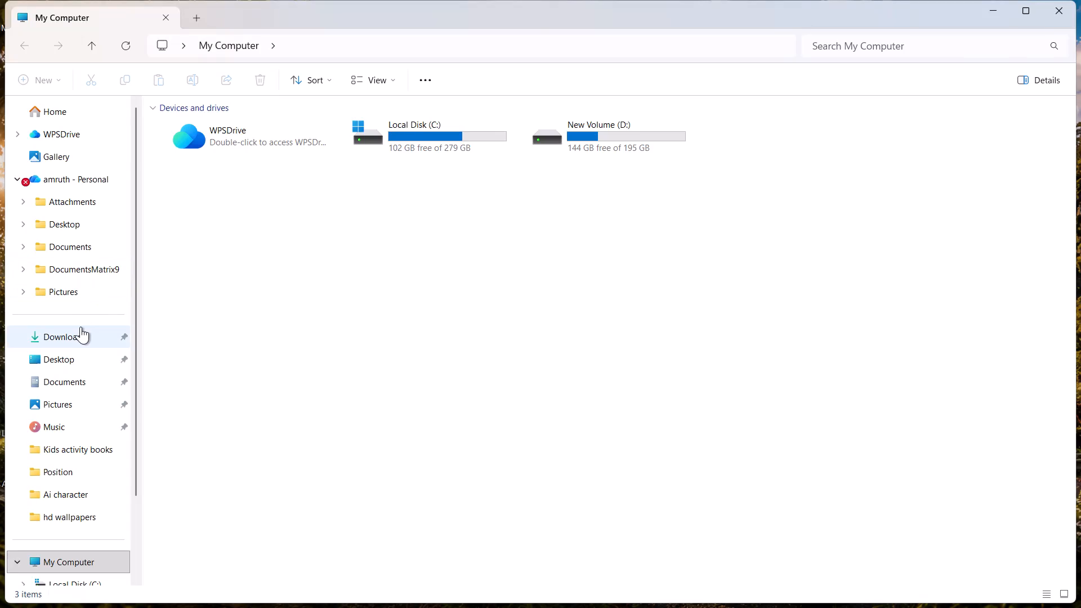
Switch to File Explorer, open the Downloads folder and look through its most recent files.
click(81, 327)
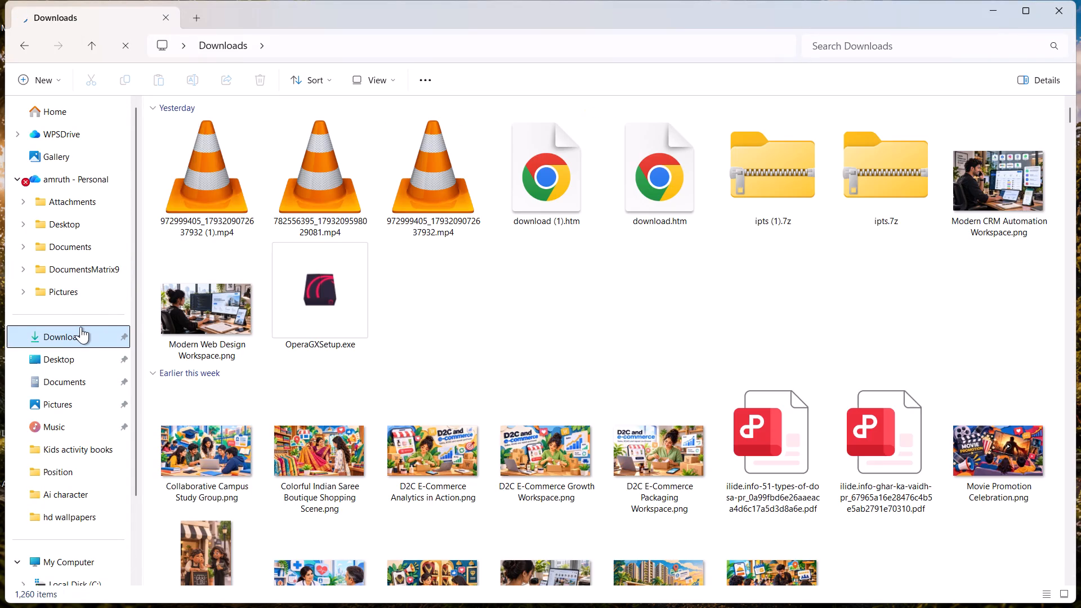
scroll(402, 376, down, 1)
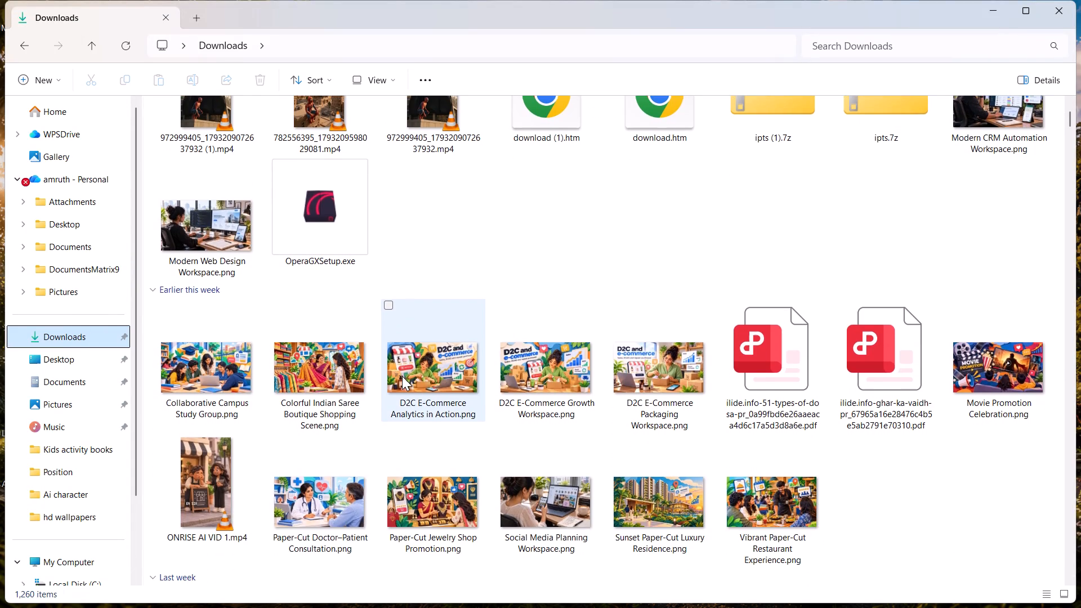
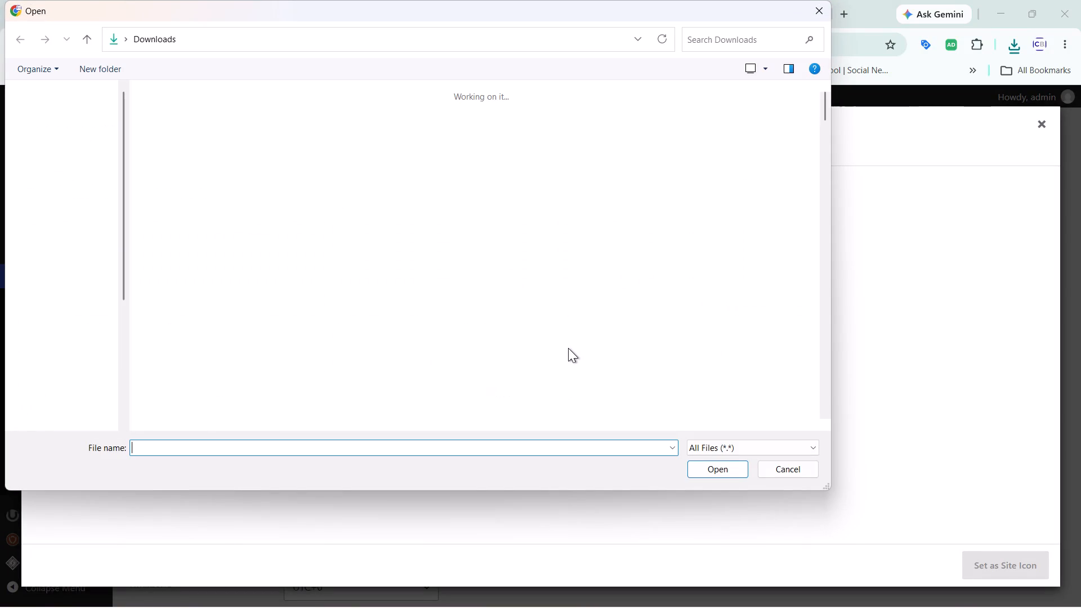
Upload web icon onrise.png from the Downloads folder as the image for the site icon.
click(224, 185)
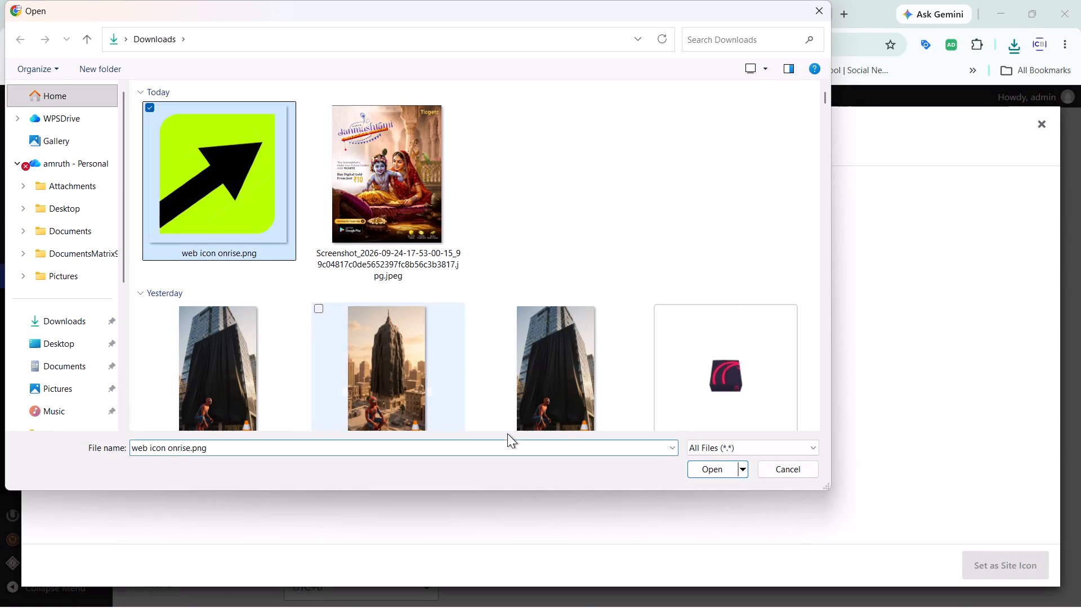
click(707, 472)
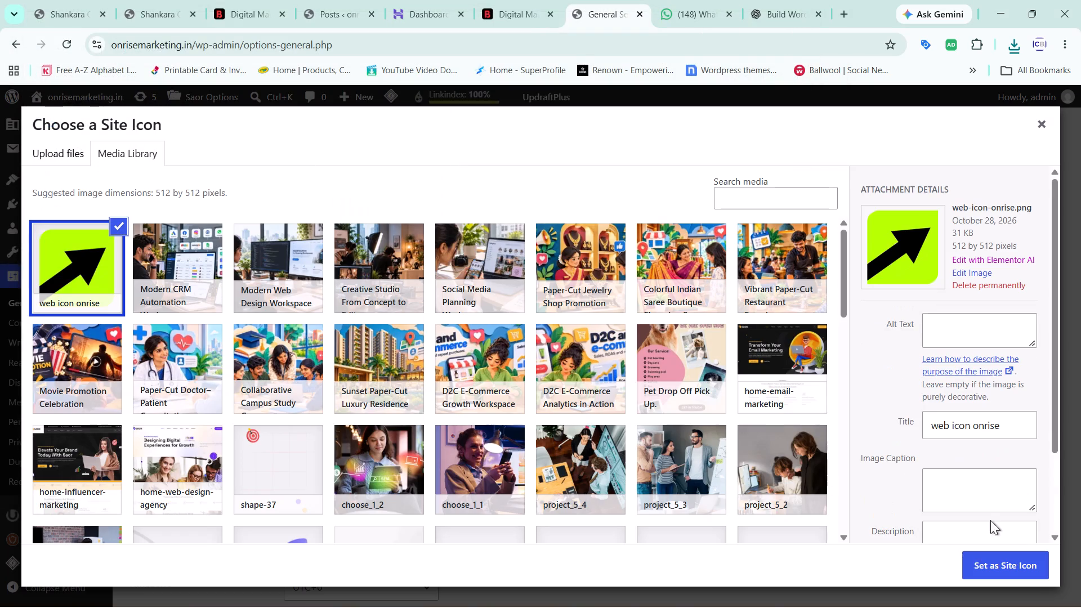
Give the uploaded icon image the alt text "onrisemarketing site icon" and set it as the site icon.
scroll(969, 404, down, 2)
click(943, 231)
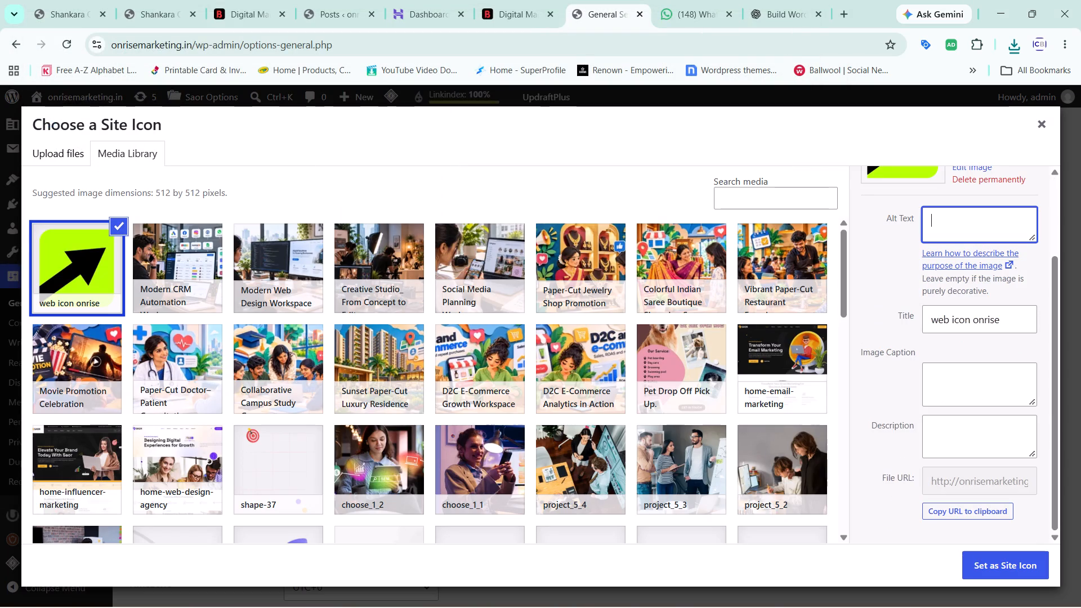
text(on)
text(rise)
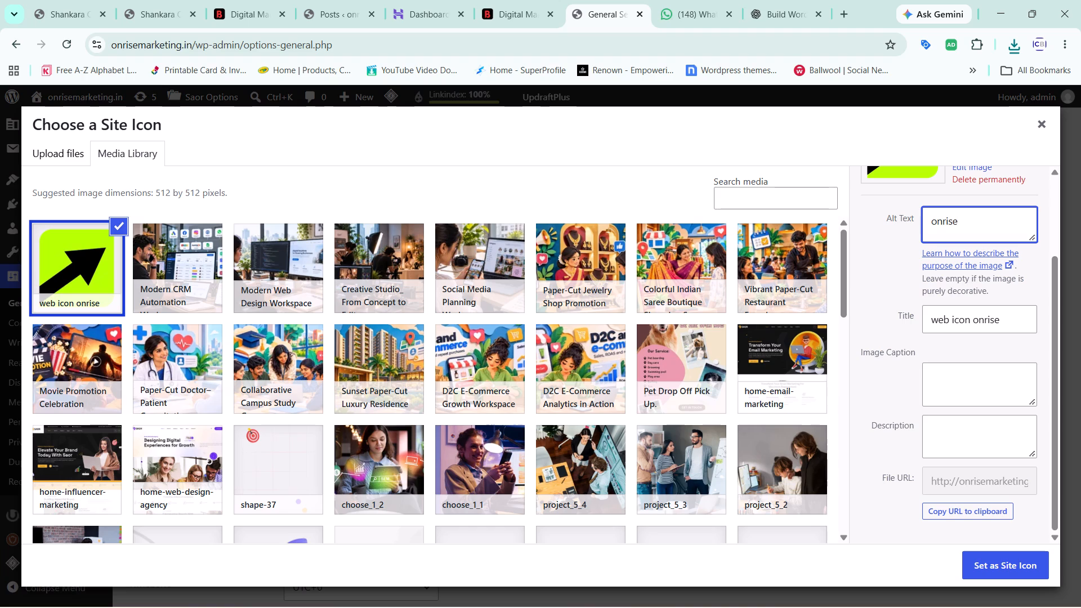
text(marketing)
key(space)
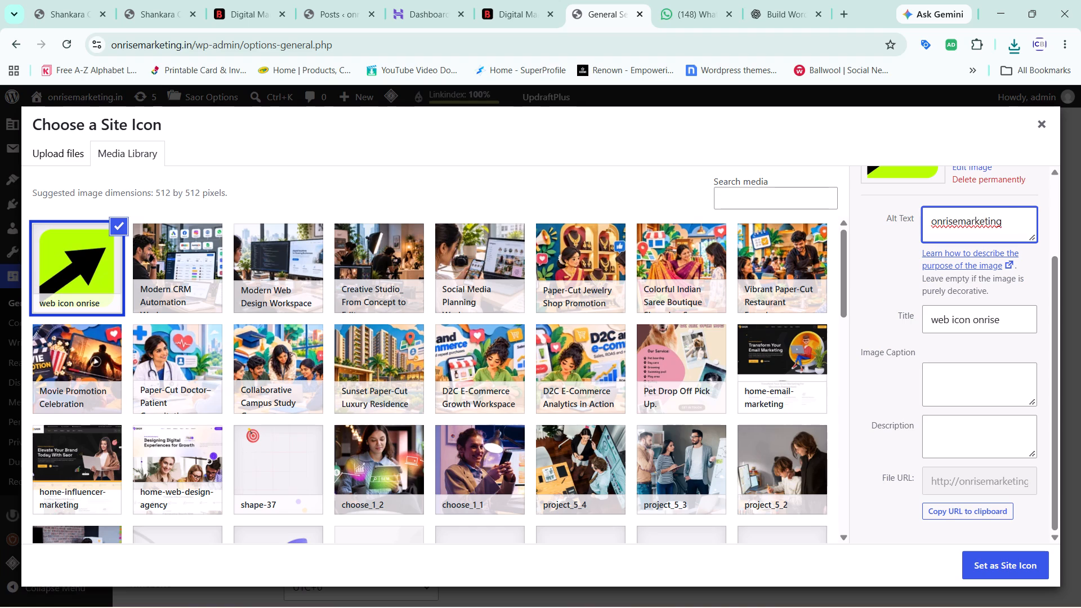
text(site icon)
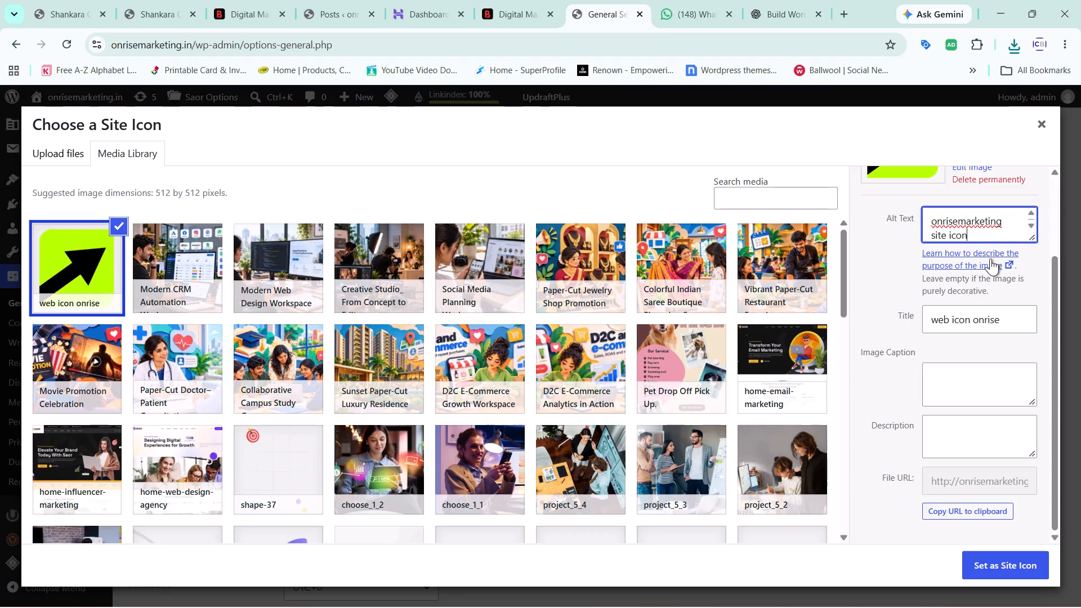
click(998, 561)
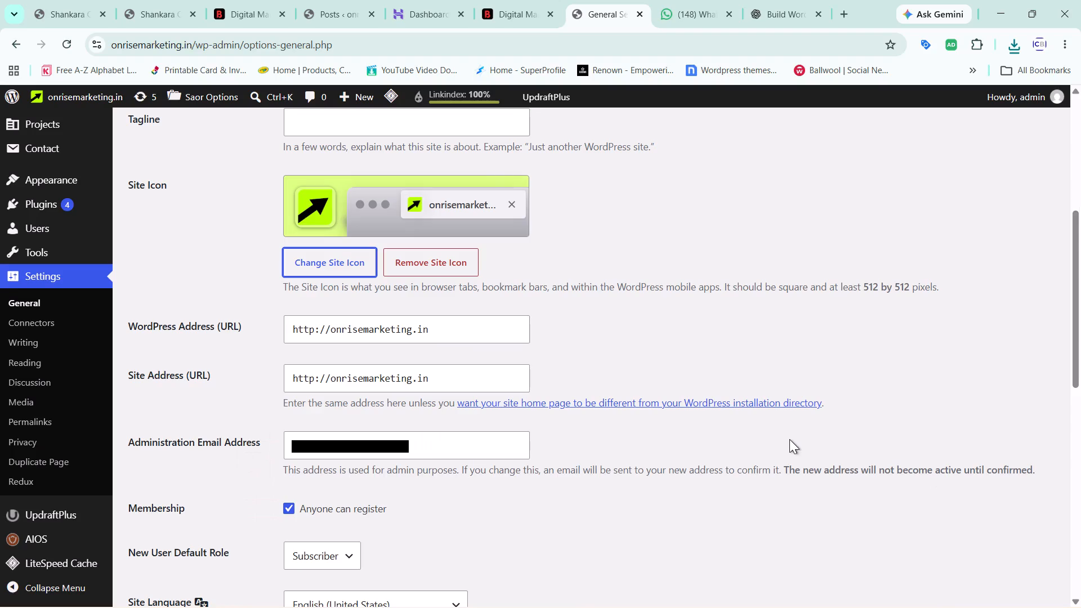
Save the General Settings, leaving the language, timezone, date and time options as they are.
scroll(601, 369, down, 1)
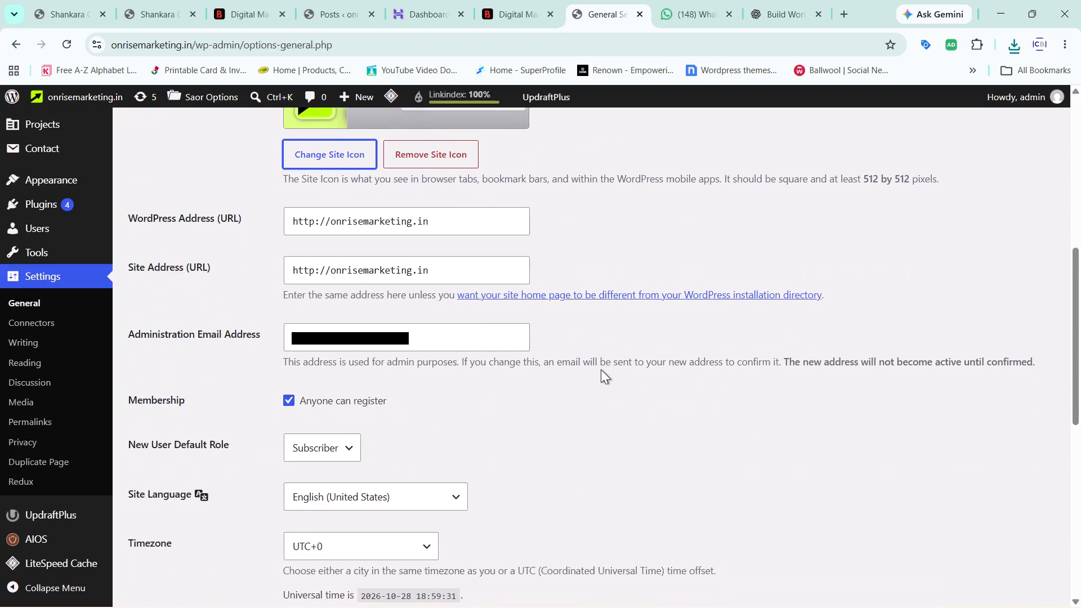
scroll(601, 369, down, 1)
scroll(601, 369, up, 2)
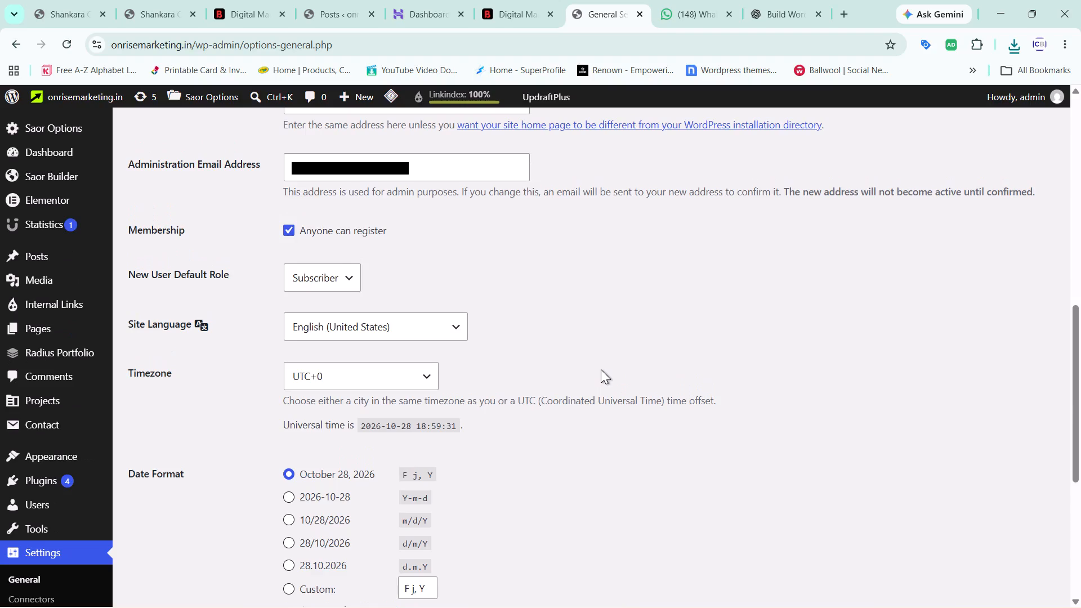
scroll(601, 369, down, 3)
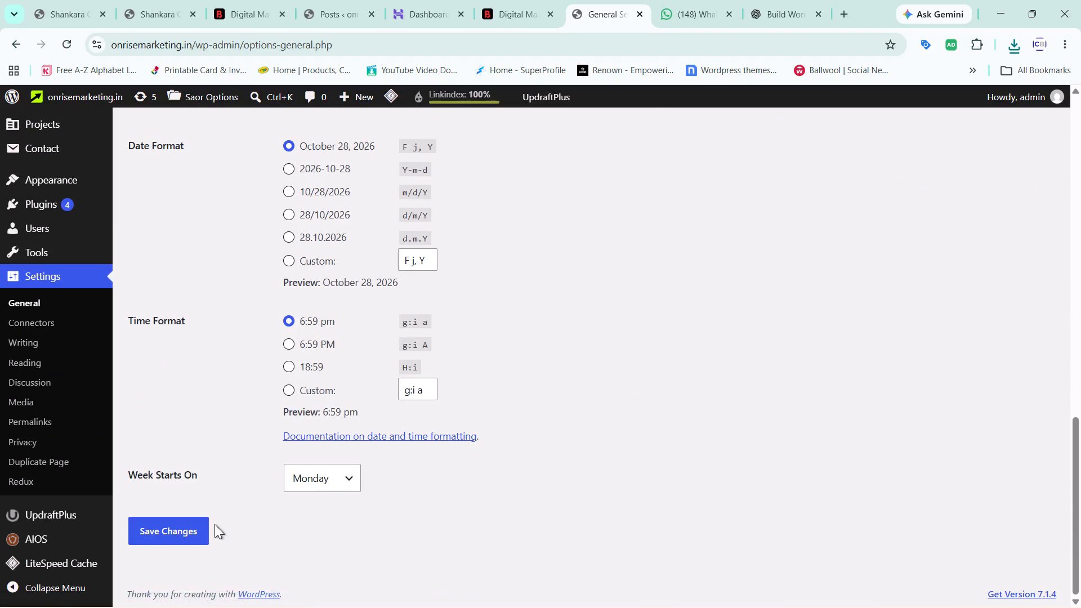
click(182, 532)
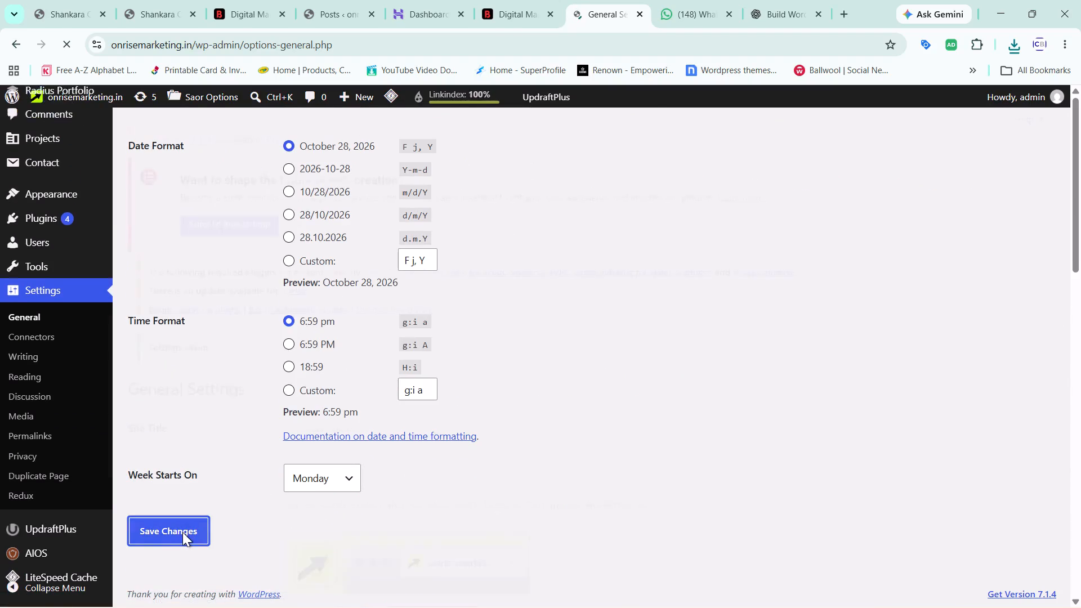
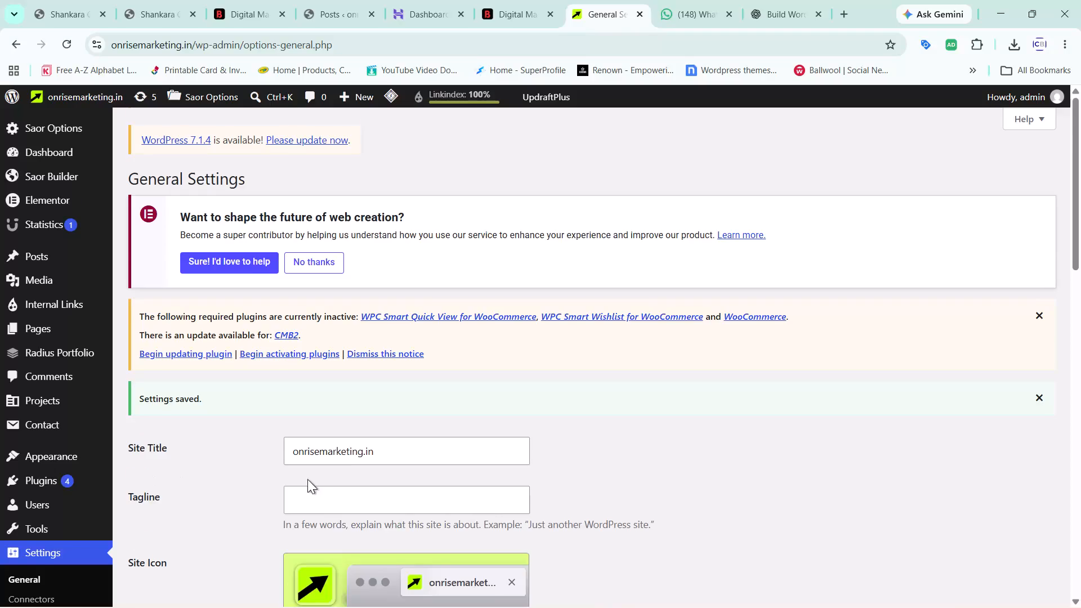
Review the saved General Settings from the site title down to the date and time formats.
scroll(307, 479, down, 2)
click(344, 352)
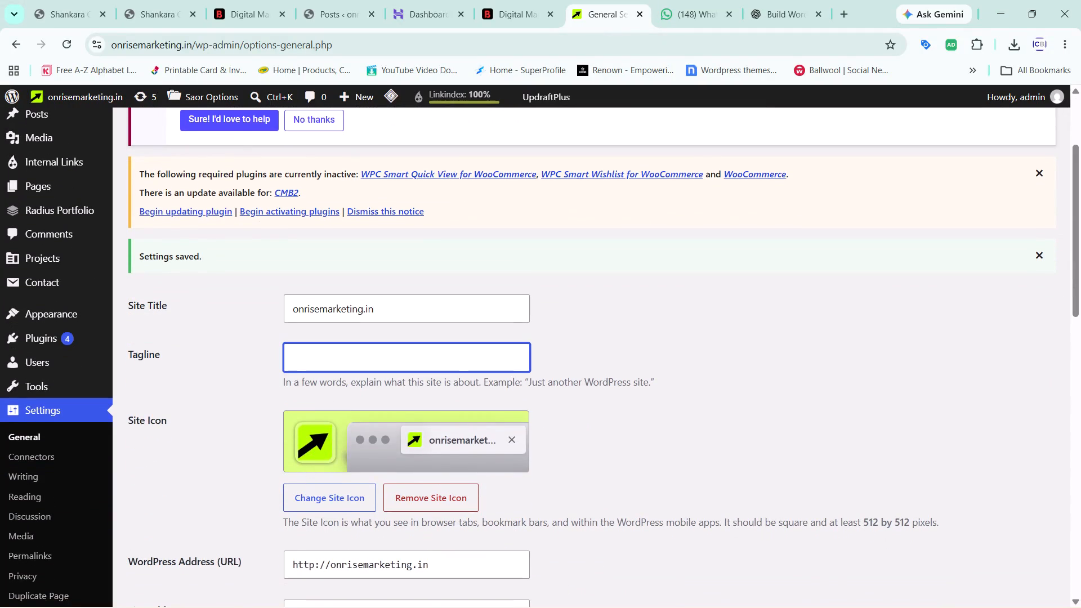
scroll(344, 352, down, 2)
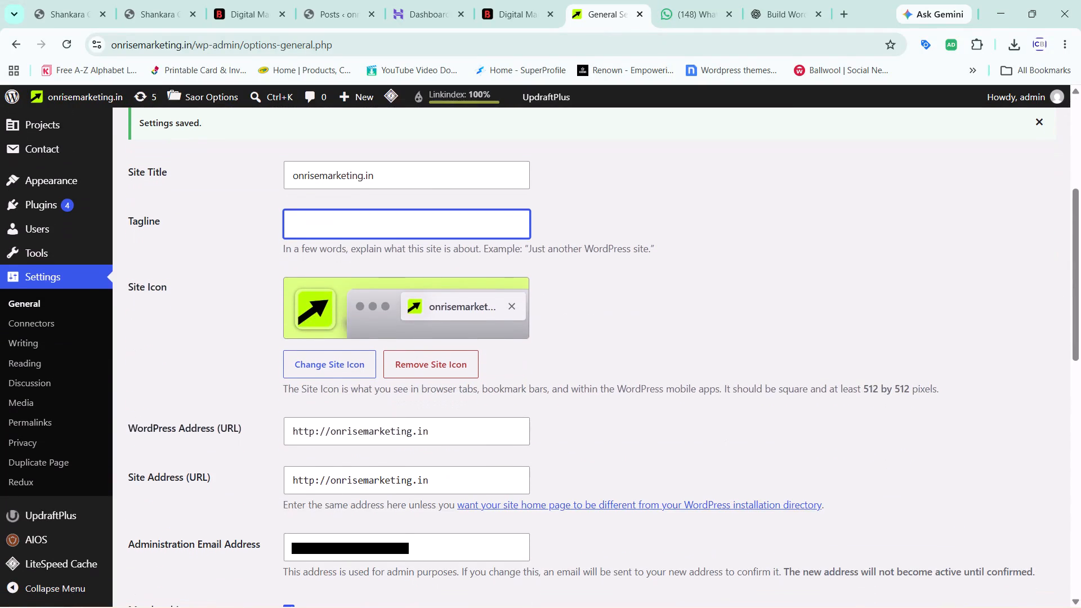
scroll(344, 352, down, 1)
scroll(344, 352, up, 2)
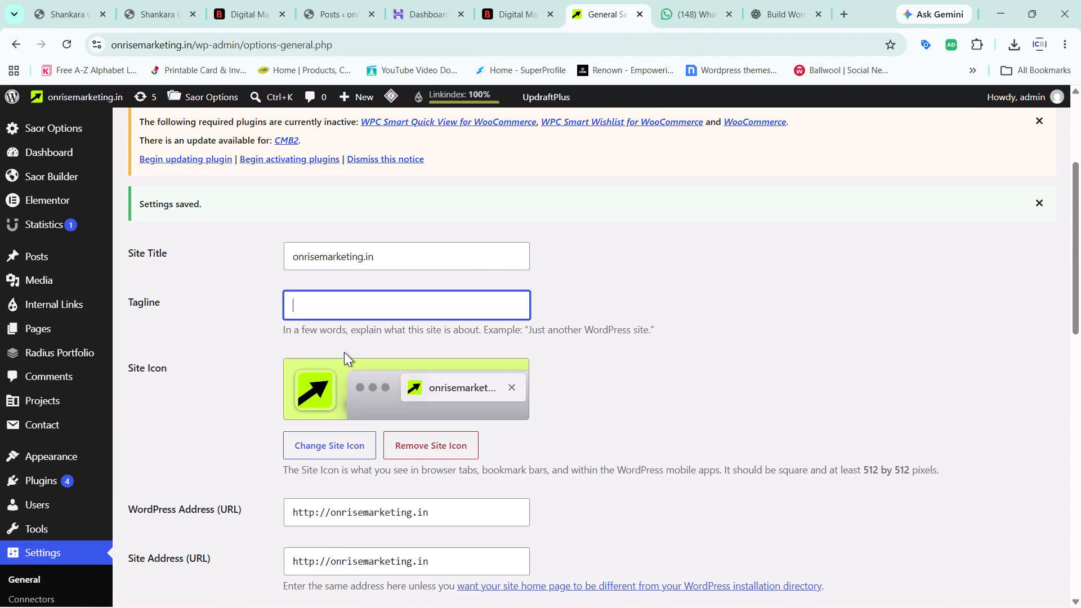
scroll(344, 352, down, 4)
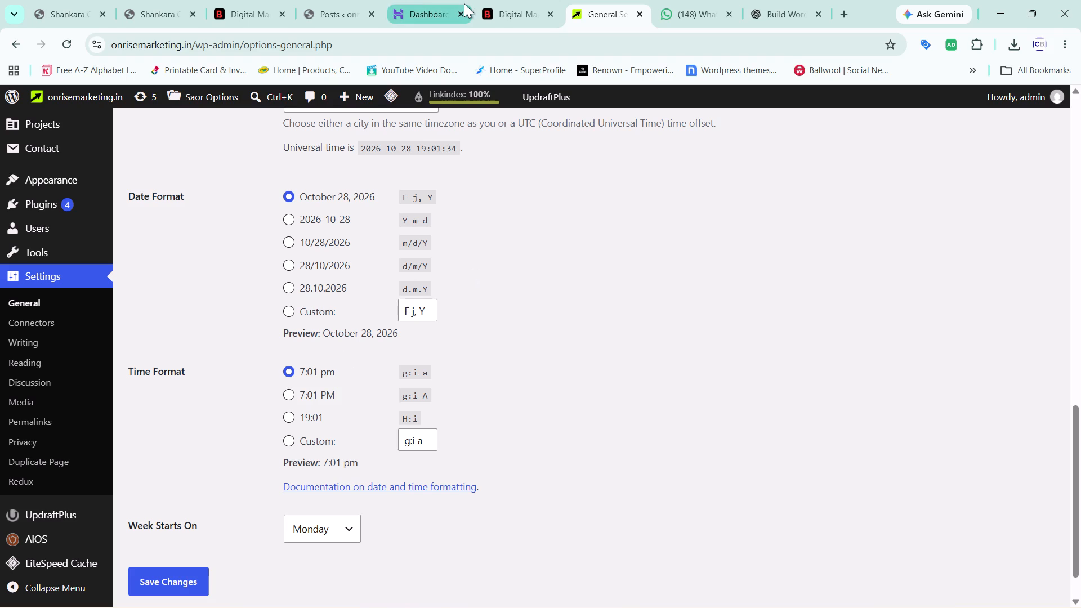
Open the post "Many of those products offer the potential not just to move your" for editing and examine its text and images.
click(507, 0)
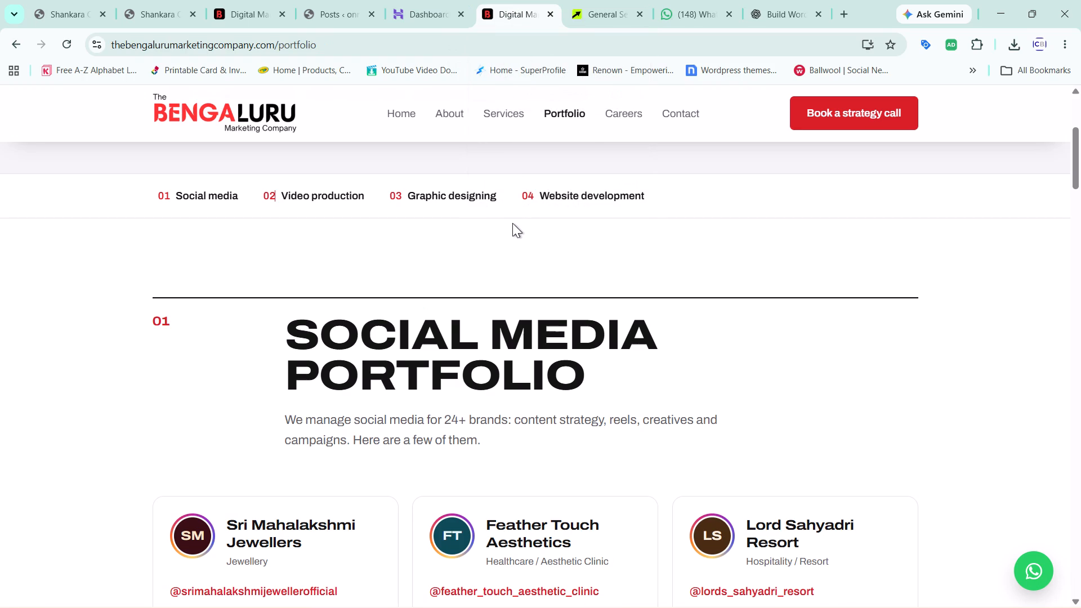
click(415, 0)
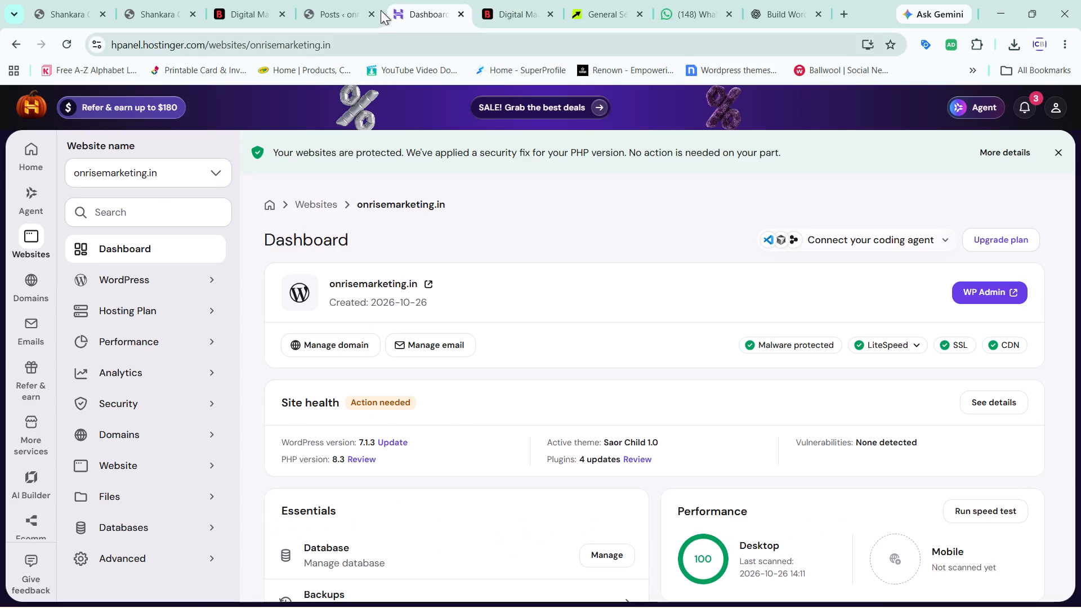
click(340, 0)
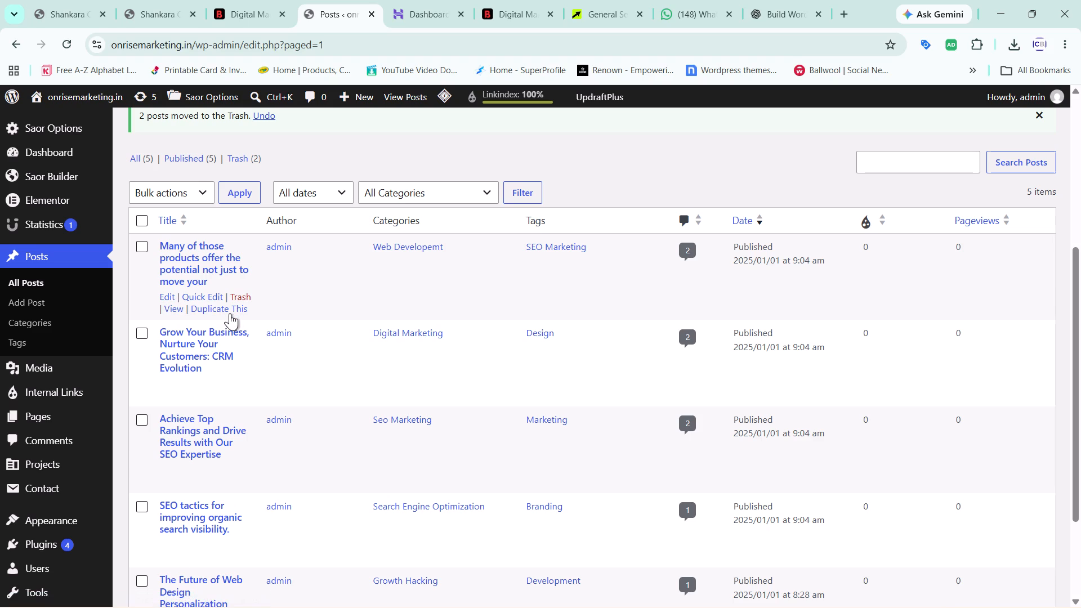
click(167, 294)
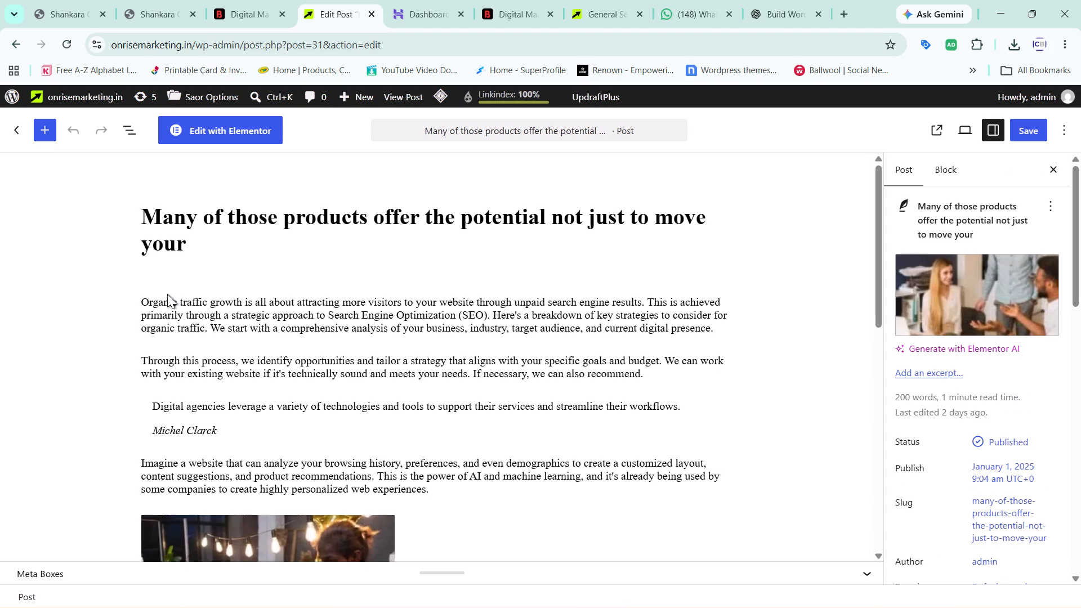
scroll(404, 209, up, 4)
scroll(404, 209, down, 4)
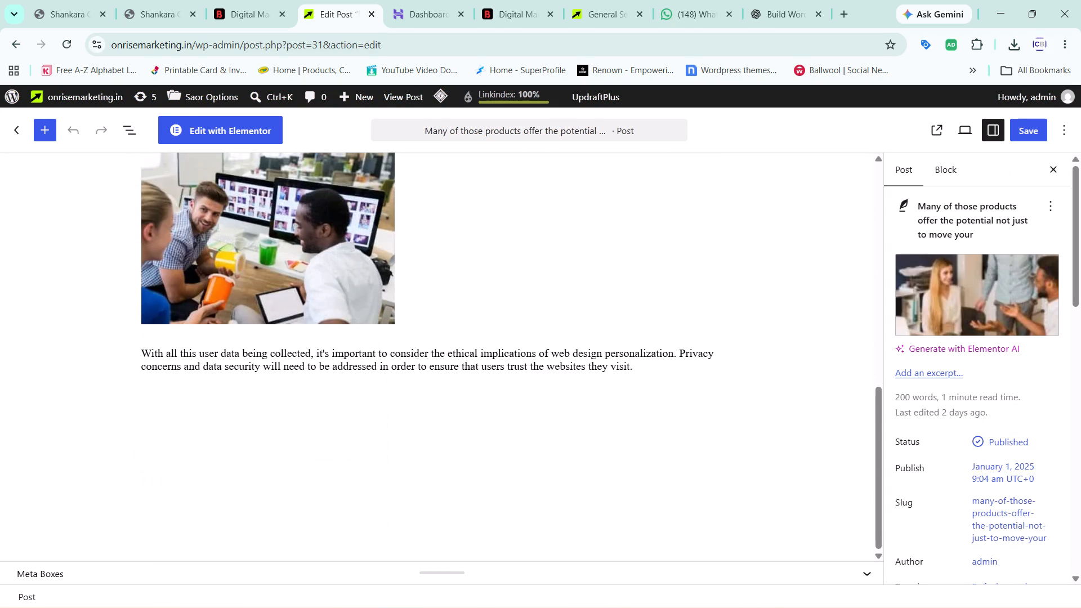
scroll(404, 209, down, 2)
scroll(404, 209, up, 5)
scroll(404, 209, down, 2)
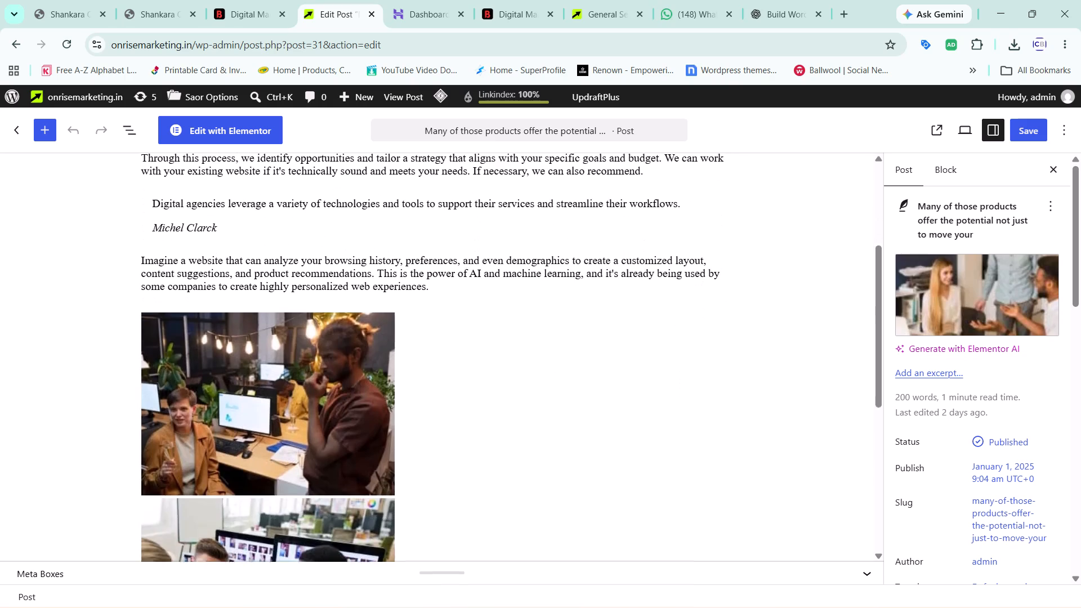
scroll(767, 179, down, 2)
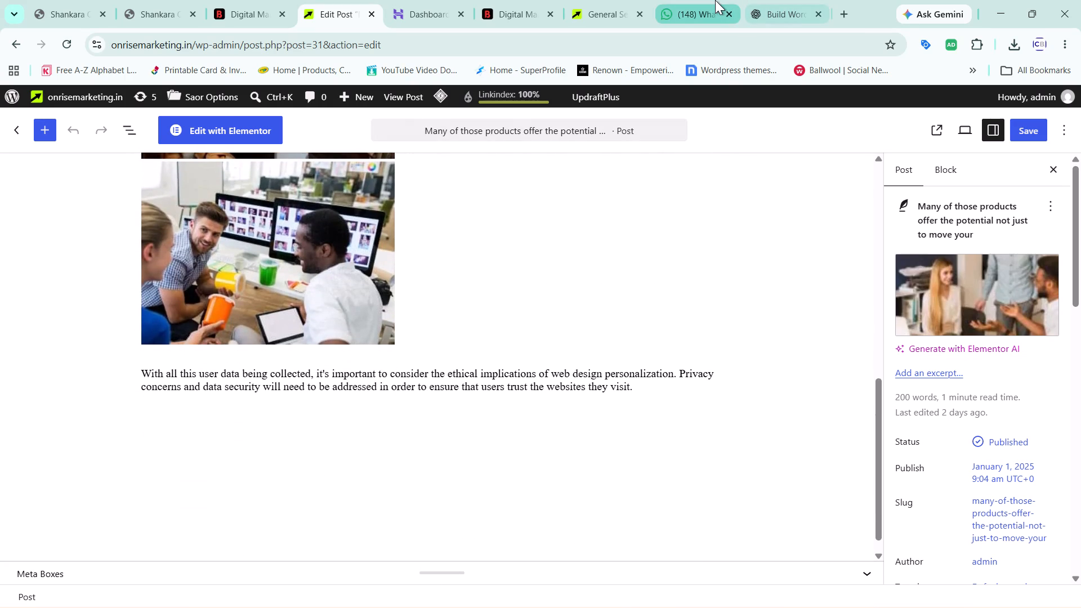
Open the live onrisemarketing.in site in a new browser tab and look through its Blog page.
click(855, 12)
click(848, 13)
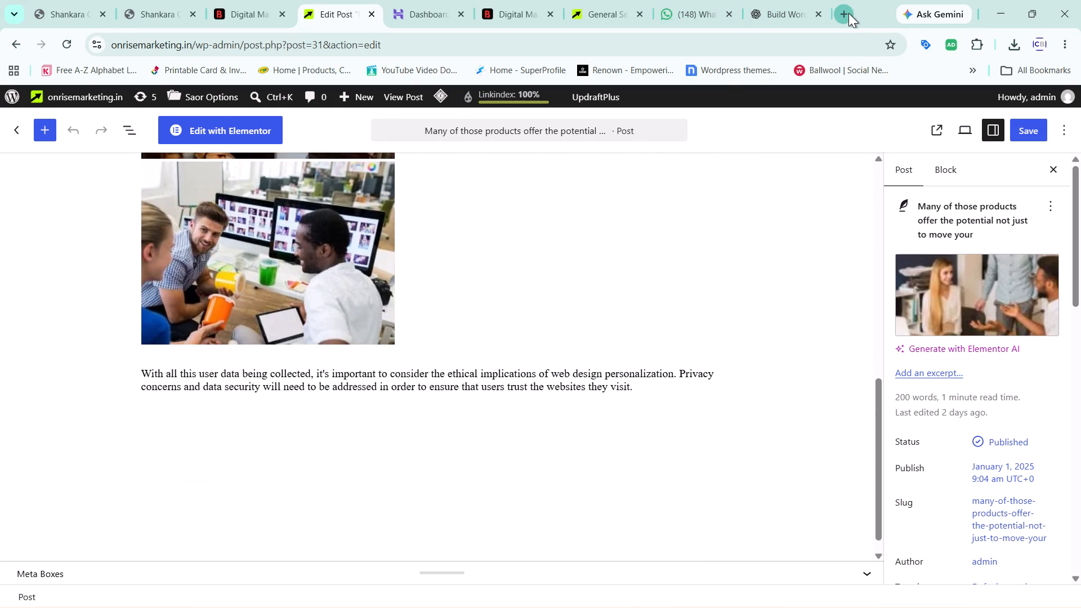
click(674, 43)
text(on)
key(Return)
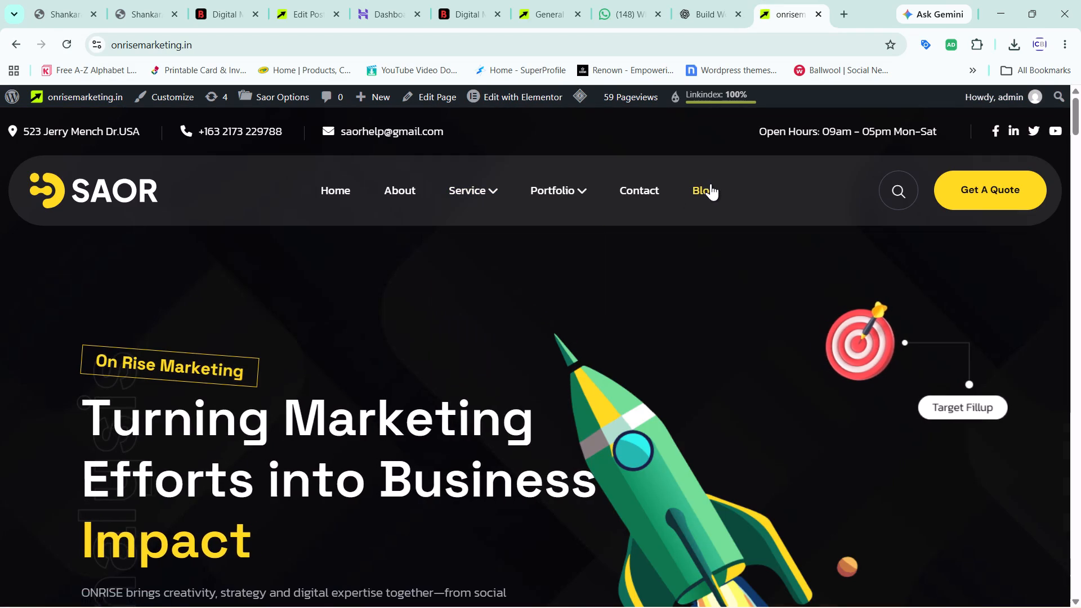
click(711, 184)
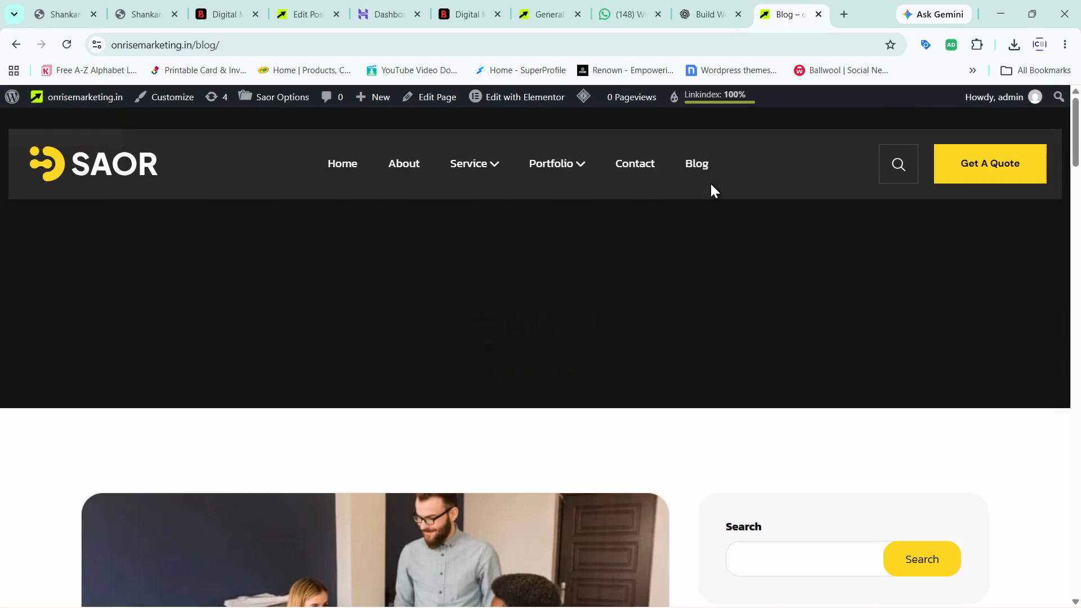
scroll(540, 215, down, 6)
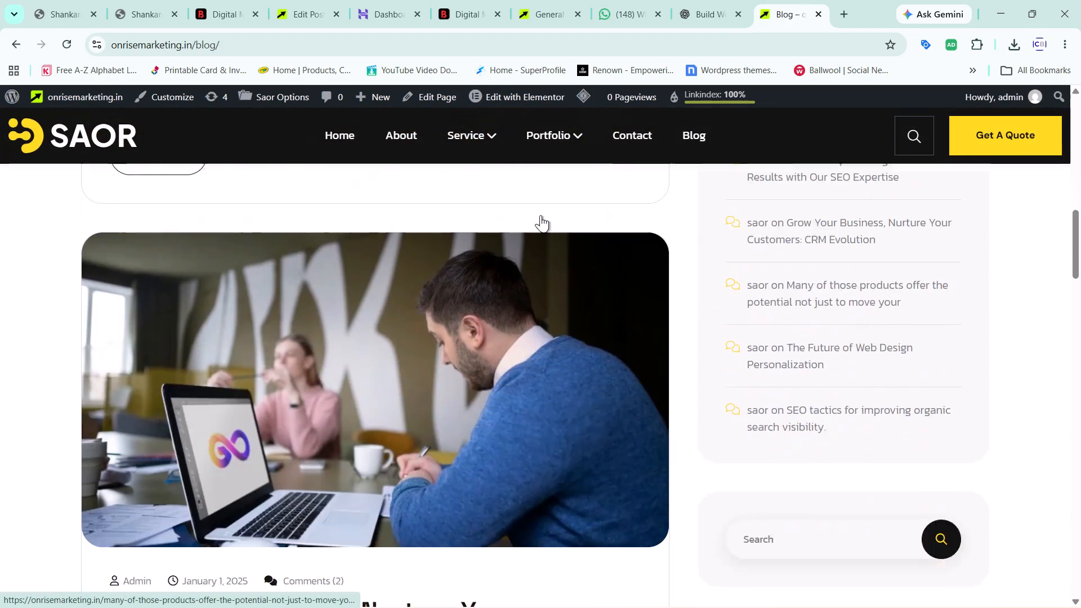
scroll(540, 215, down, 1)
scroll(540, 215, up, 5)
Open the live post "Many of those products offer the potential not just to move your" and examine its layout, comments and footer.
click(497, 188)
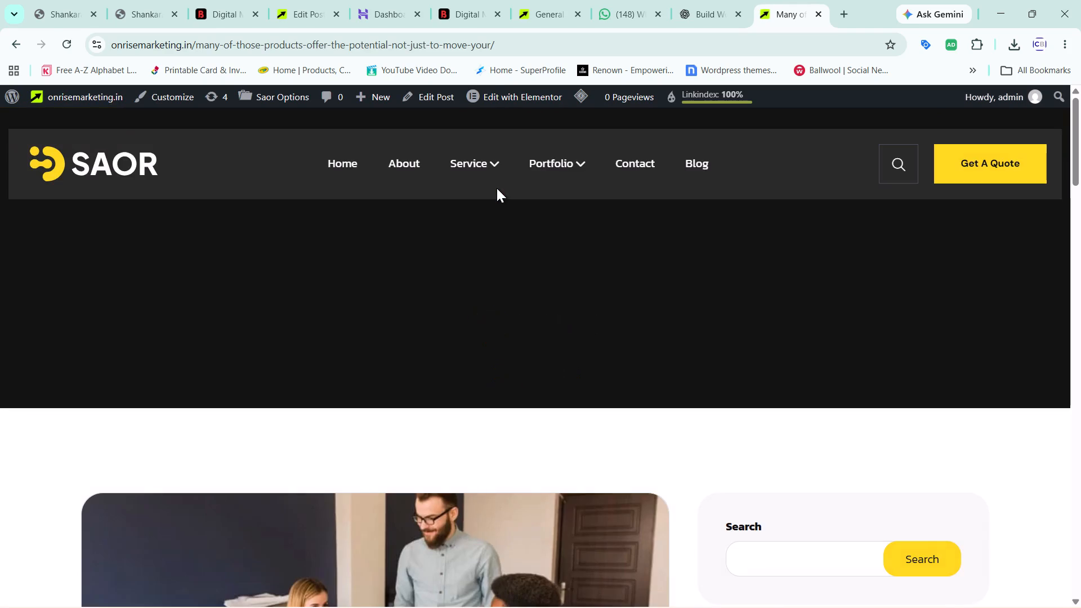
scroll(497, 188, down, 6)
scroll(497, 188, up, 1)
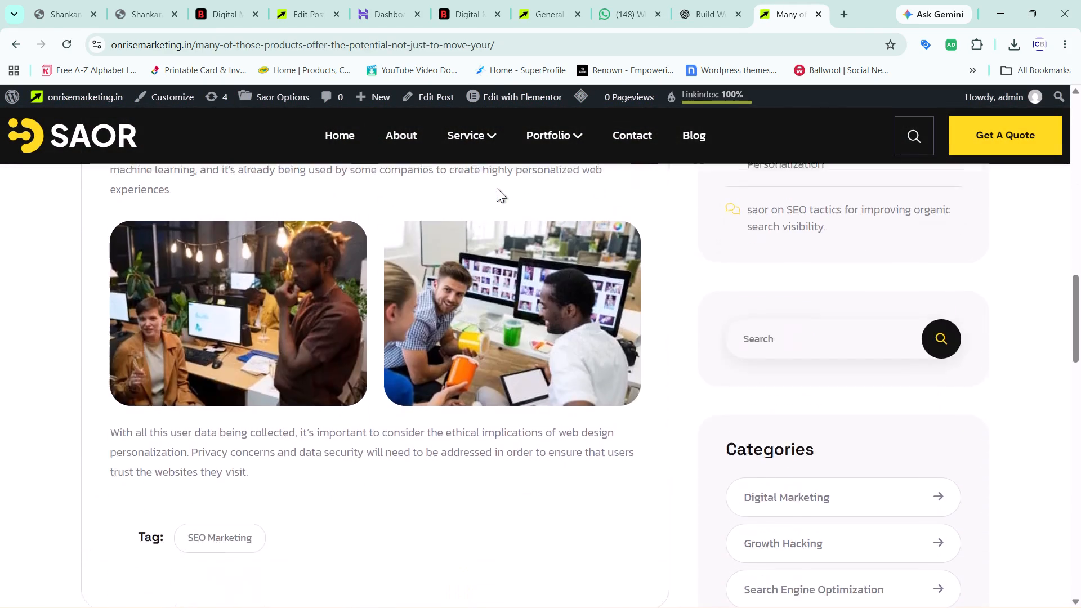
scroll(497, 188, up, 2)
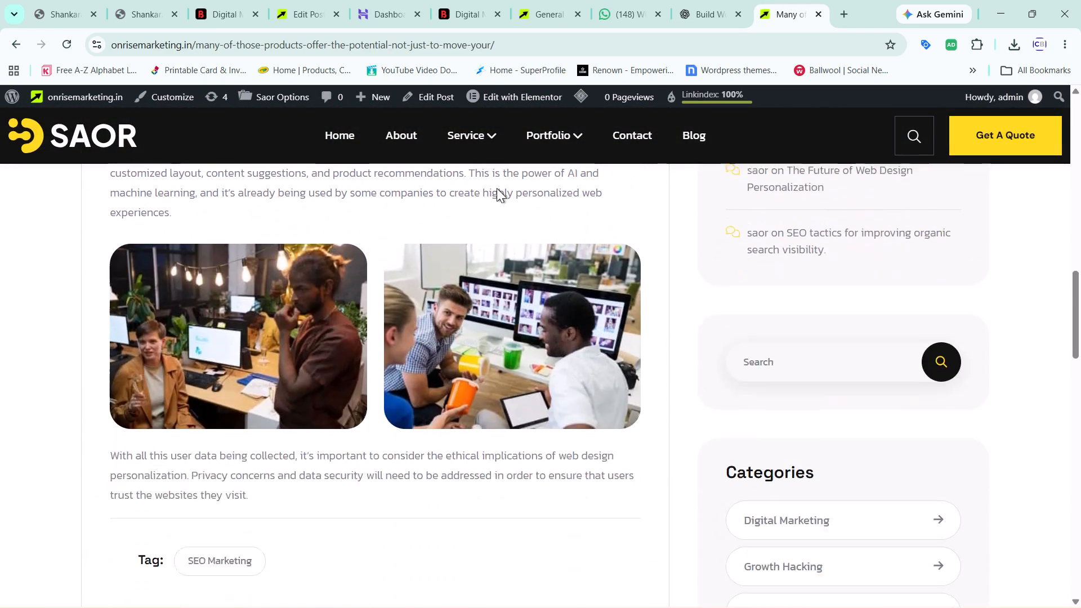
scroll(497, 188, down, 5)
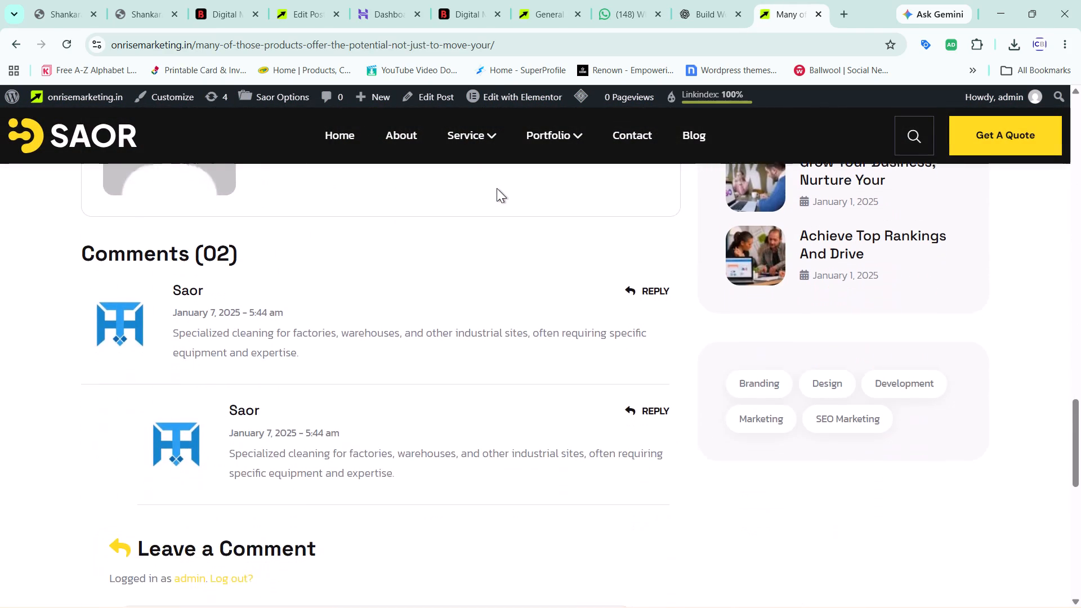
scroll(497, 188, down, 4)
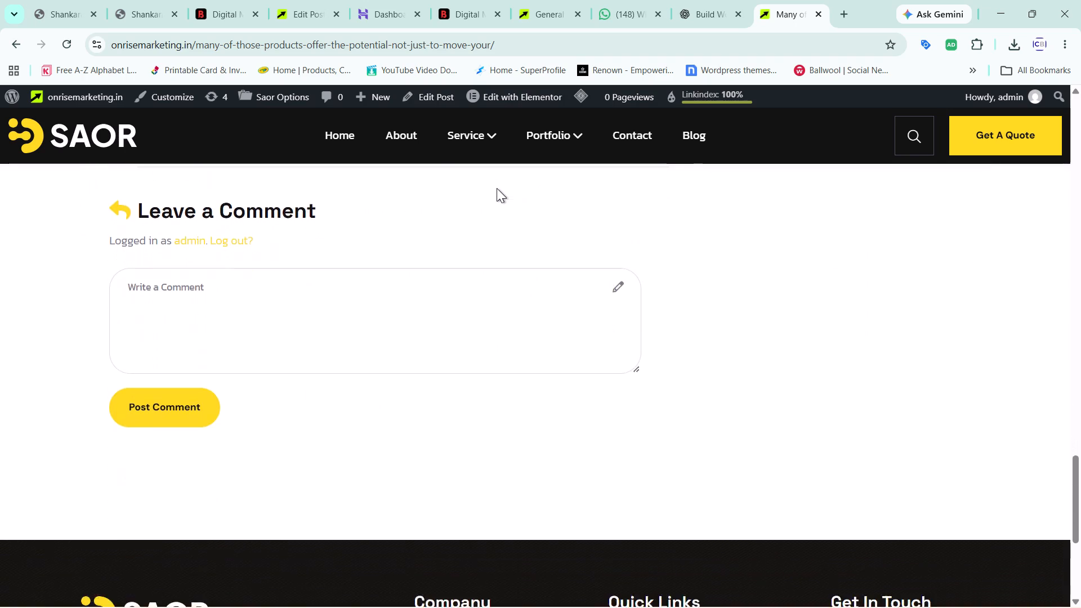
scroll(497, 188, down, 3)
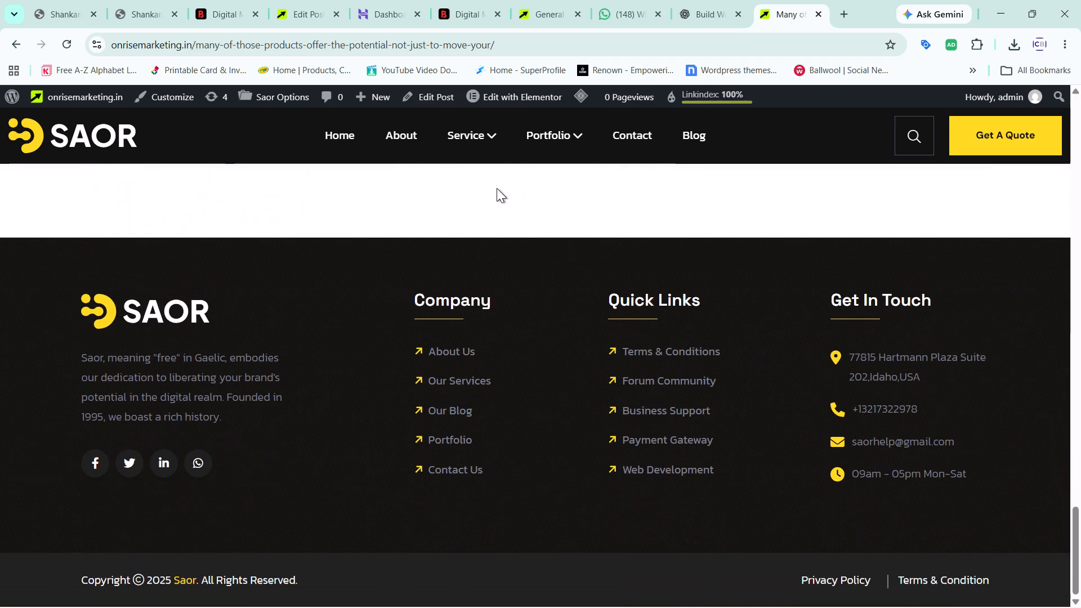
scroll(497, 188, up, 4)
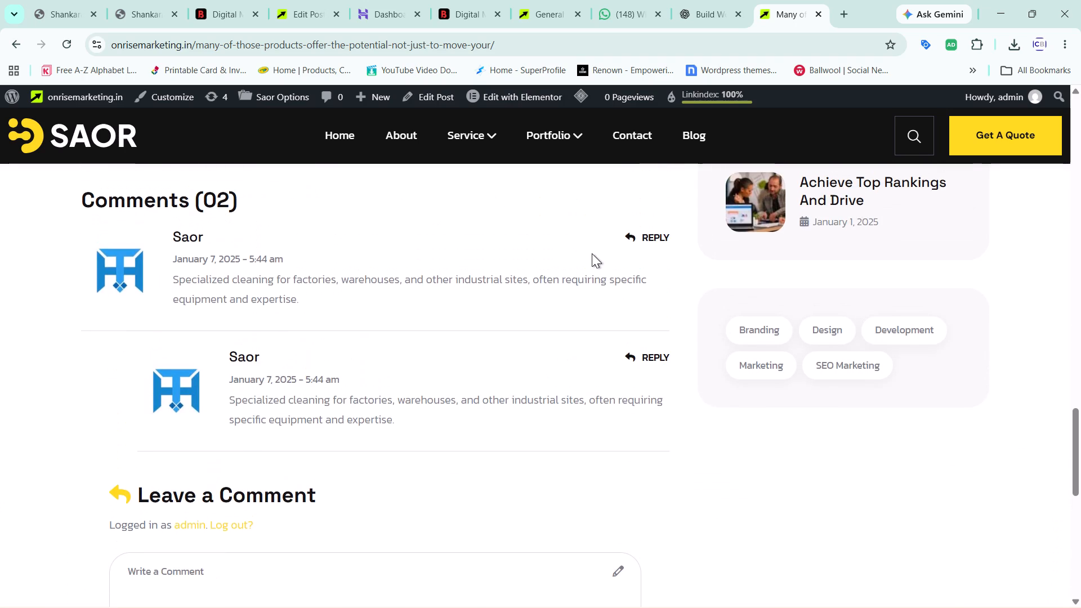
scroll(592, 253, up, 5)
Return to the post's edit page and compare its title, paragraphs and images with the live version.
click(695, 15)
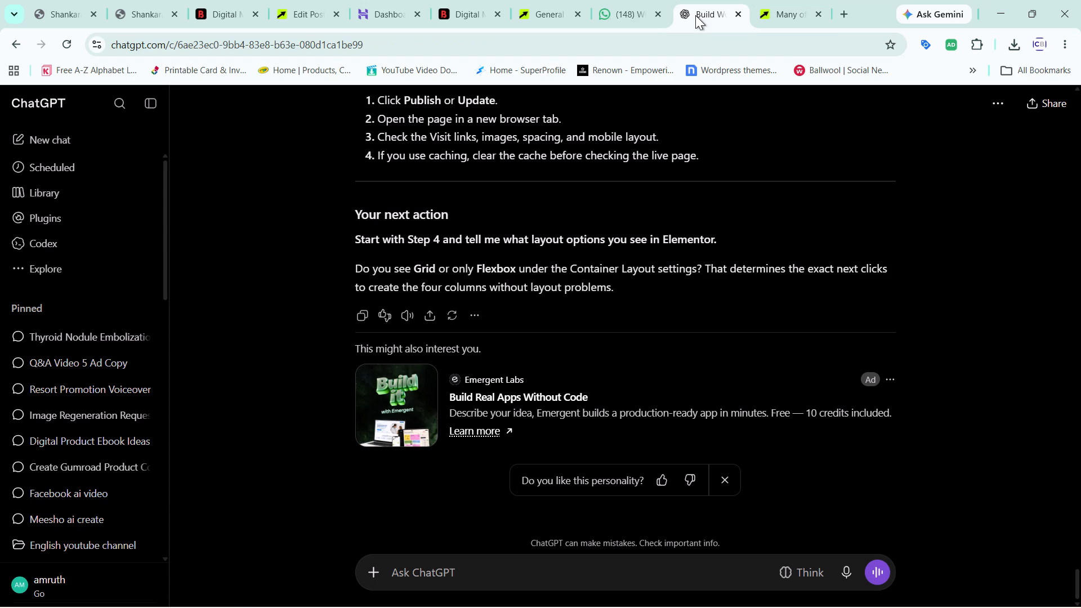
click(555, 0)
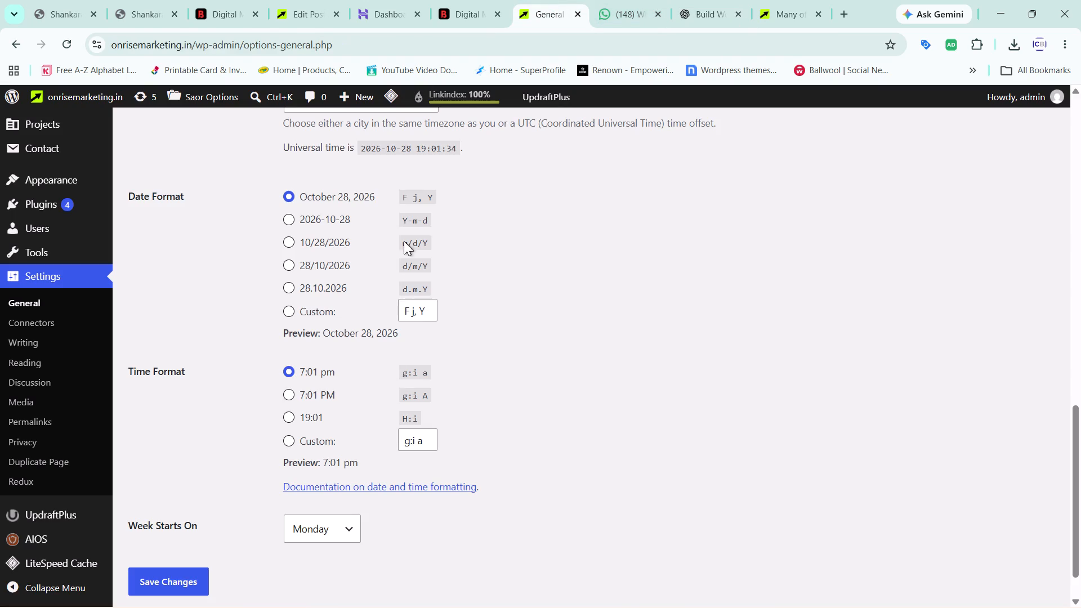
click(301, 0)
scroll(359, 345, up, 2)
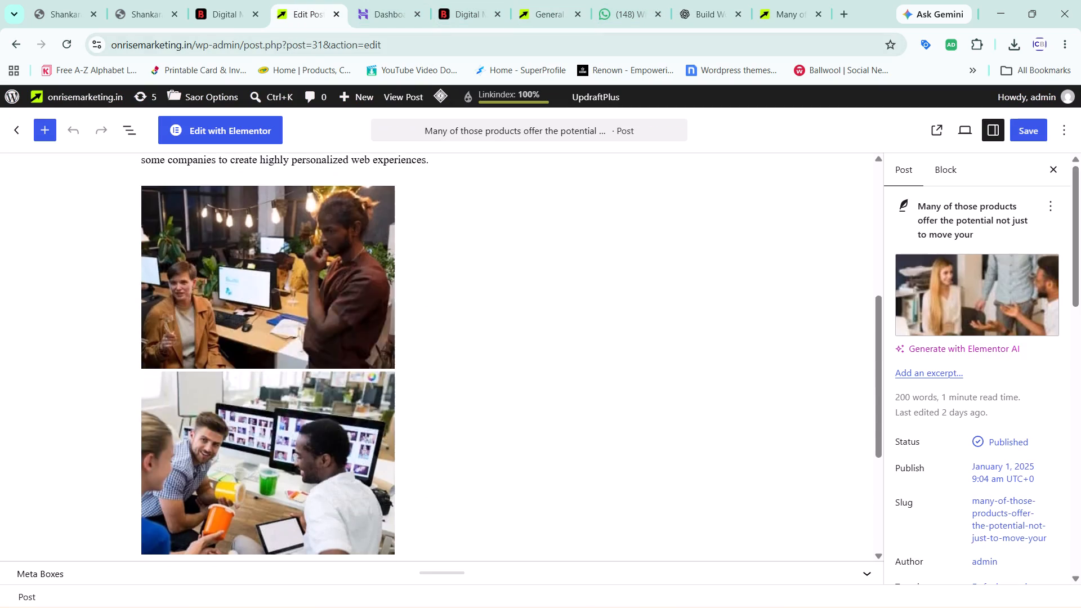
scroll(359, 345, up, 4)
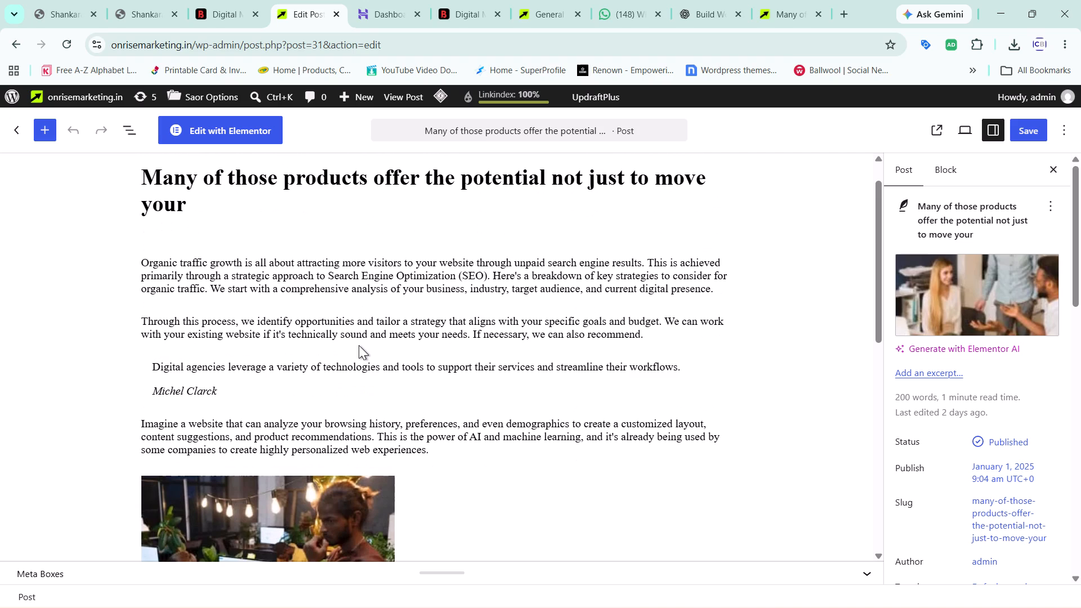
scroll(359, 345, down, 4)
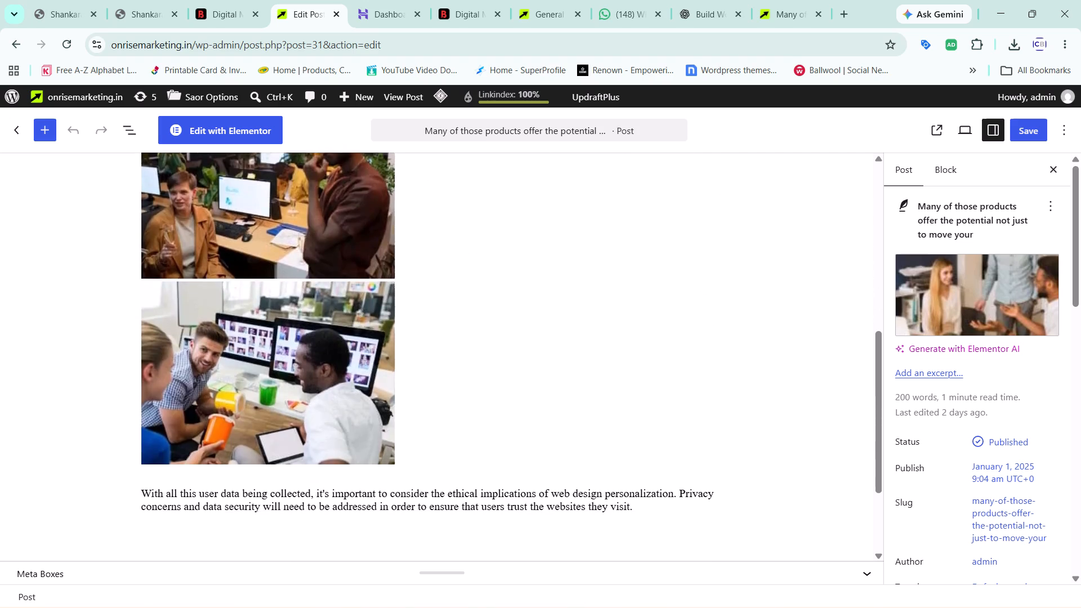
scroll(359, 345, down, 1)
scroll(359, 345, up, 1)
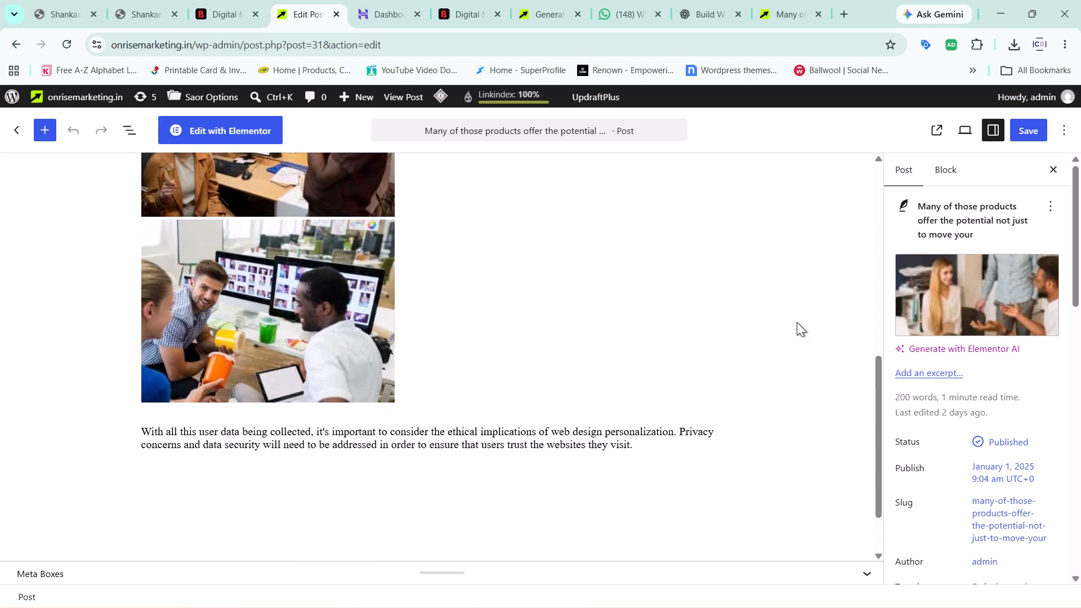
Examine the post's settings, including the categories, tags, LiteSpeed and Internal Links sections, and check the block settings.
scroll(947, 336, down, 4)
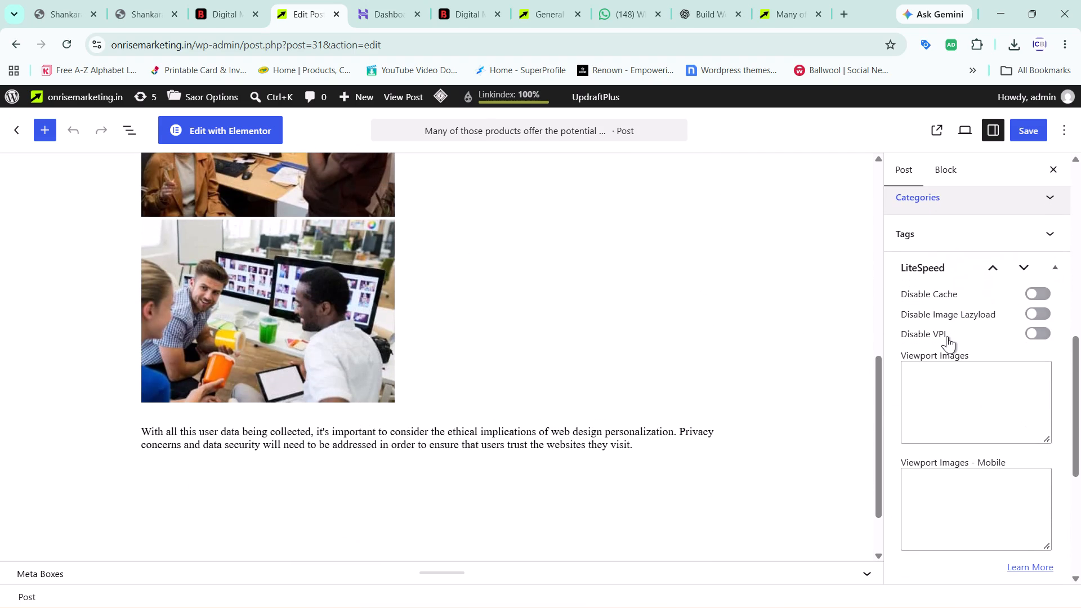
scroll(947, 336, down, 3)
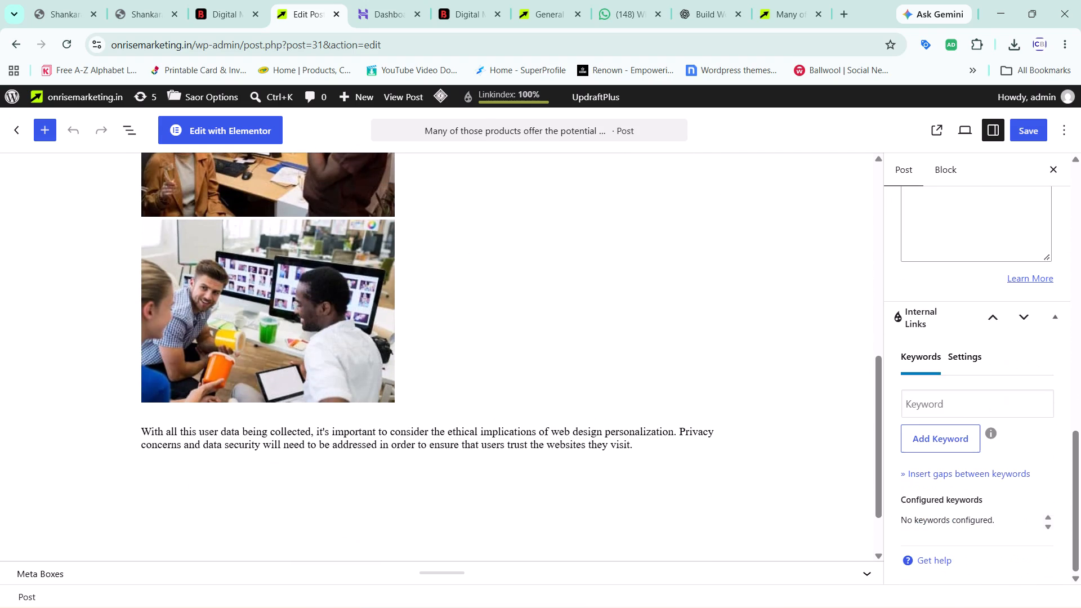
scroll(947, 336, up, 7)
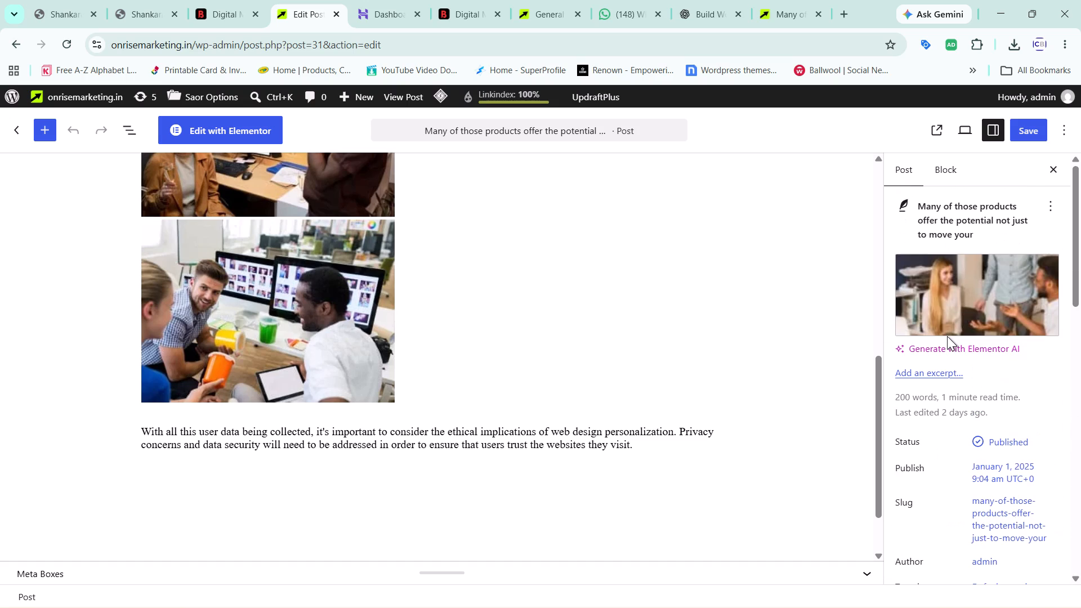
click(936, 170)
click(913, 169)
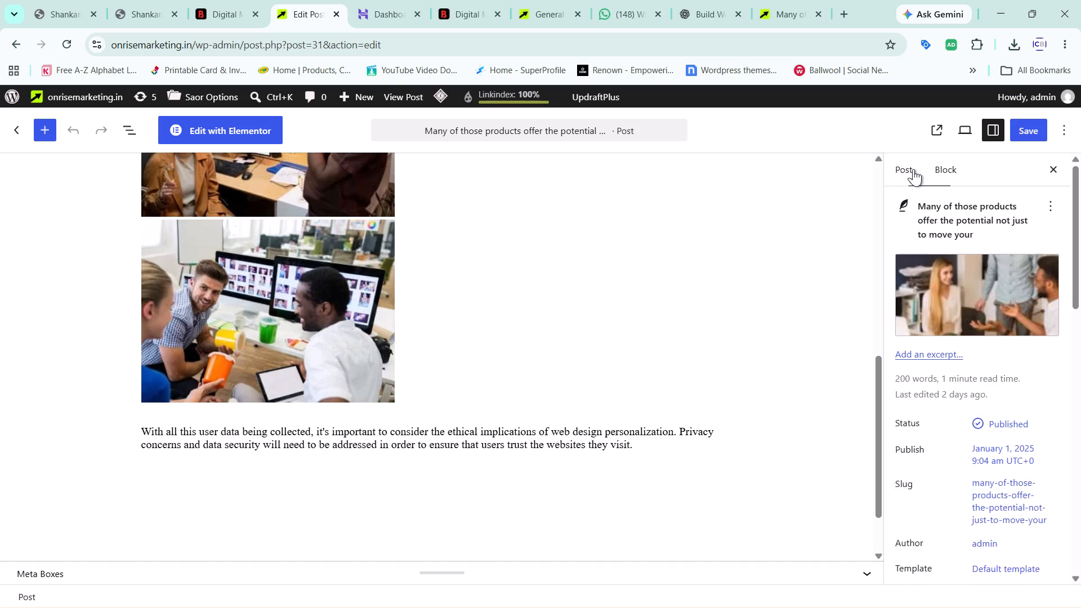
Go back to the posts list, reopen "Many of those products offer the potential not just to move your" for editing and examine its content.
click(19, 35)
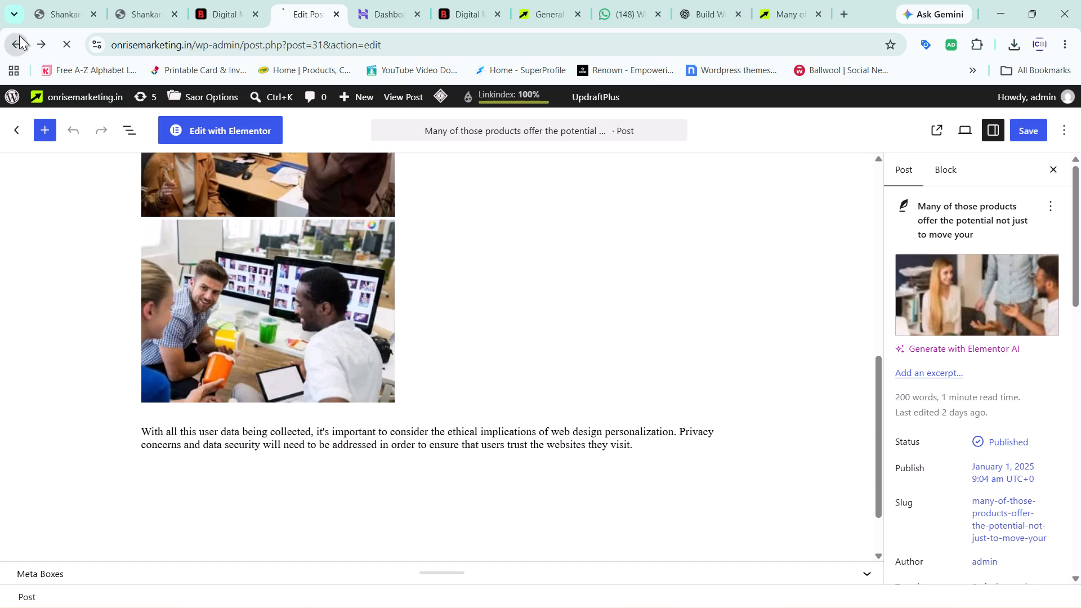
scroll(297, 311, down, 1)
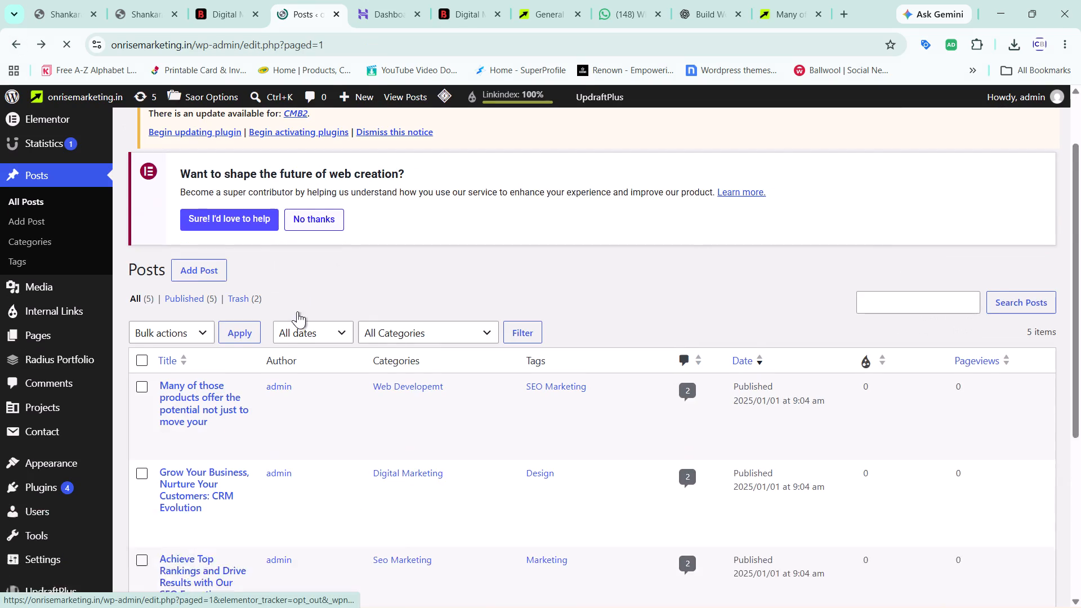
scroll(297, 311, down, 2)
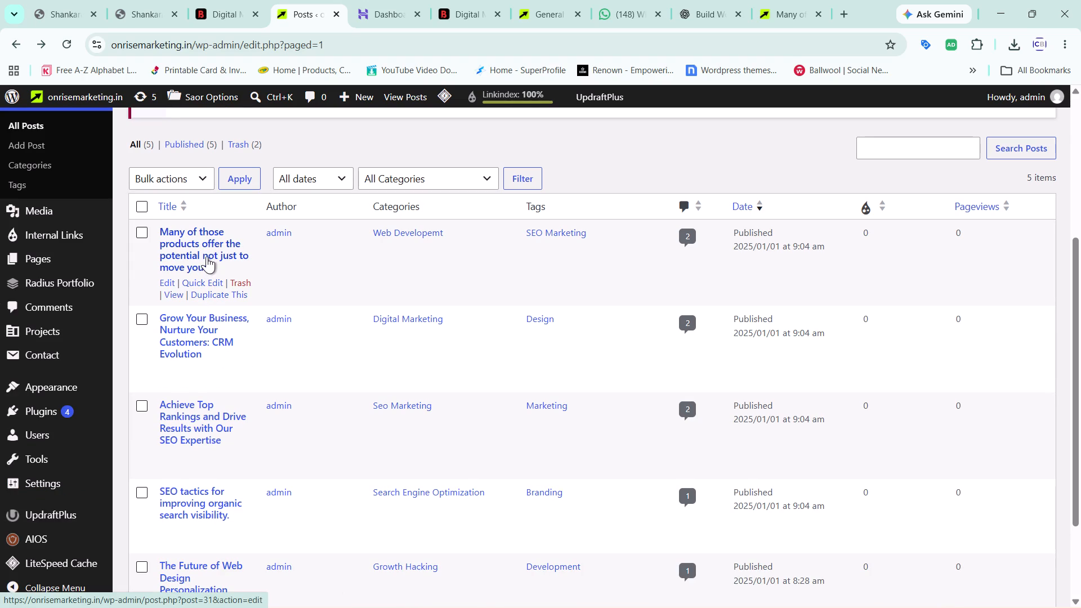
click(208, 240)
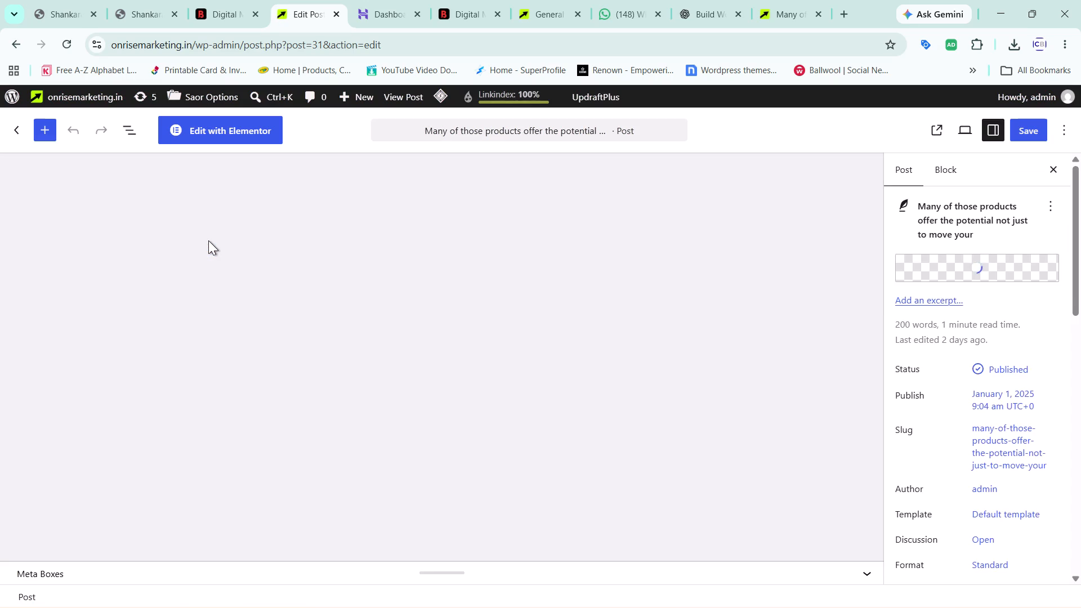
scroll(281, 326, down, 3)
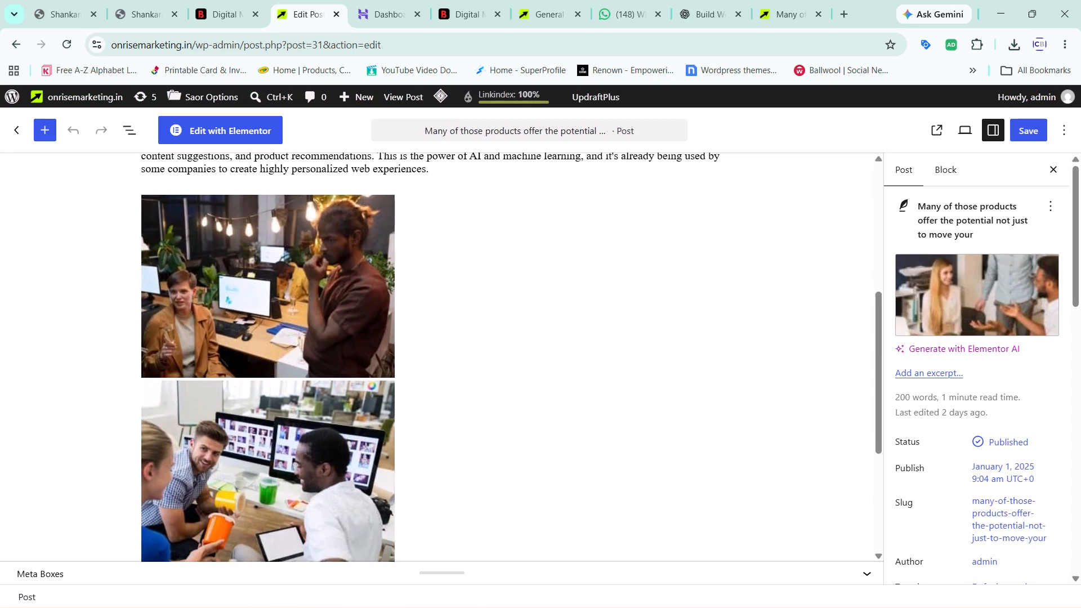
Open the post in the Elementor editor and examine its header, featured image, text, quote, images, sidebar and tag section.
click(237, 134)
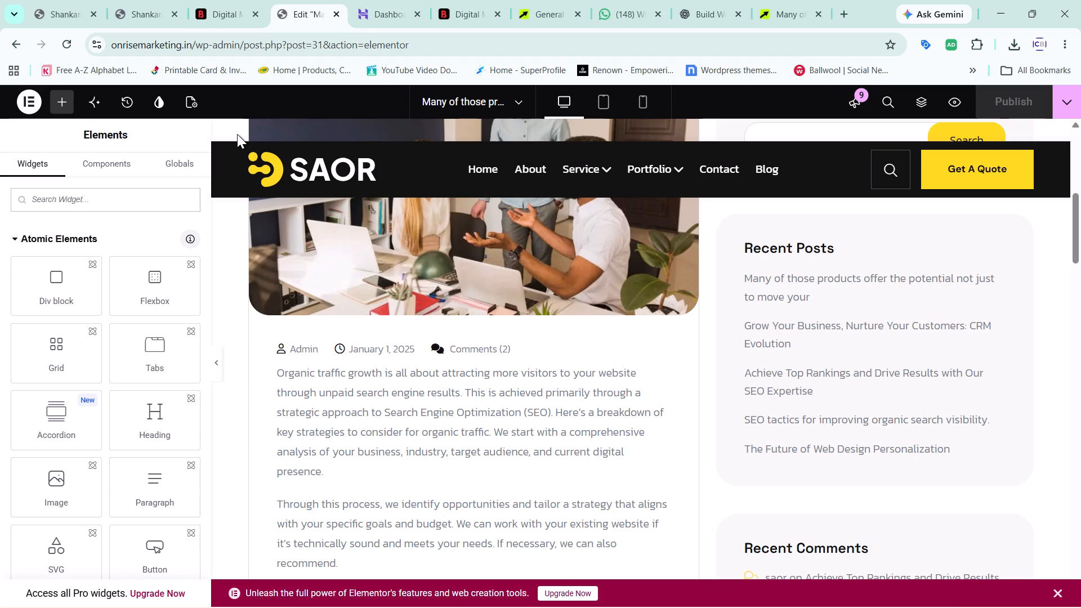
scroll(237, 134, down, 4)
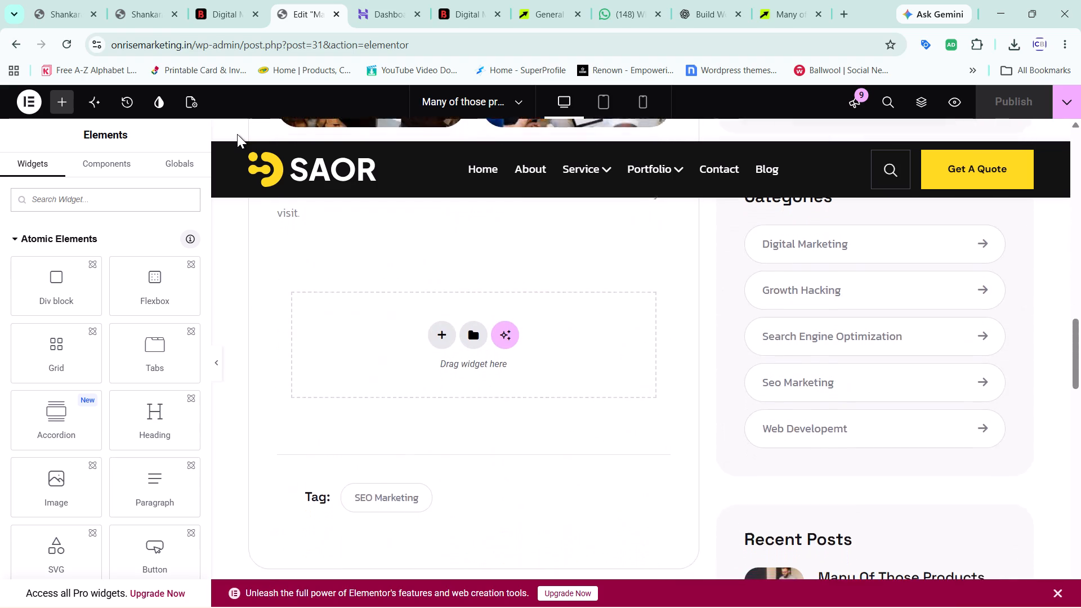
scroll(237, 134, up, 6)
scroll(237, 134, down, 2)
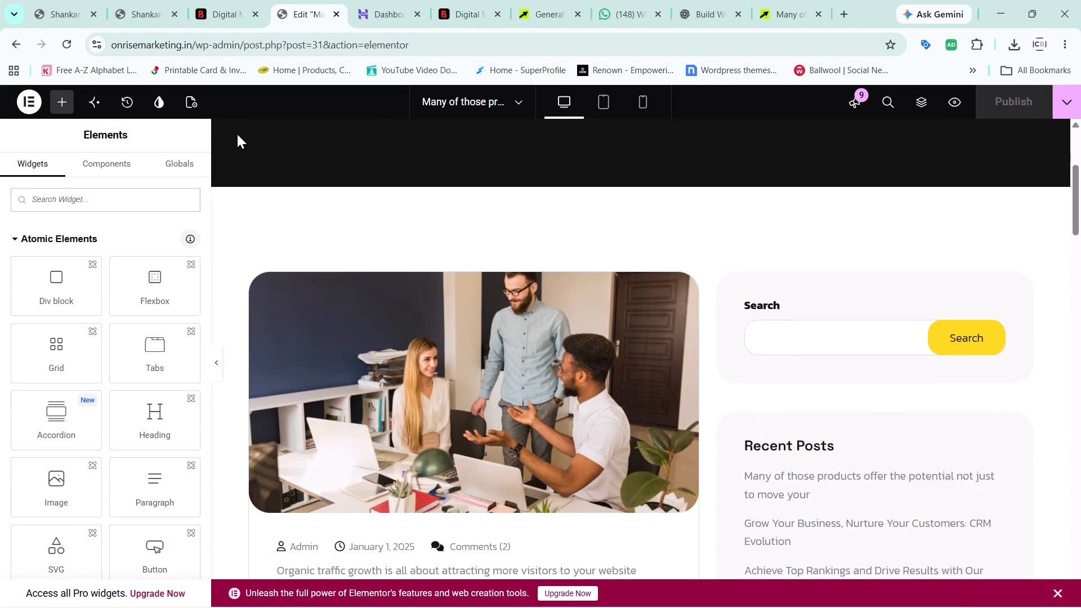
scroll(325, 239, down, 2)
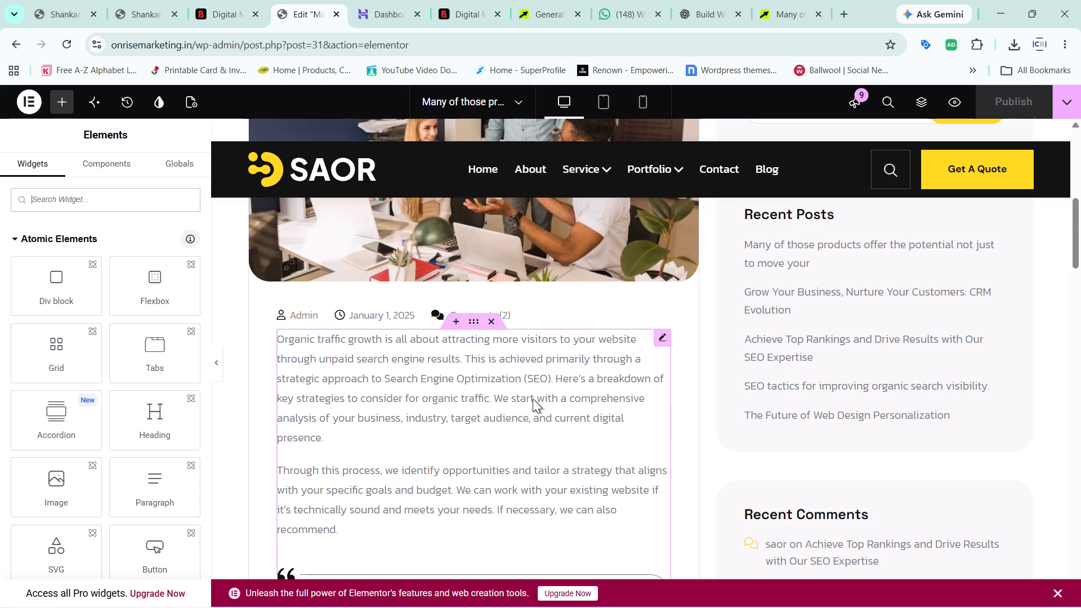
scroll(533, 399, down, 3)
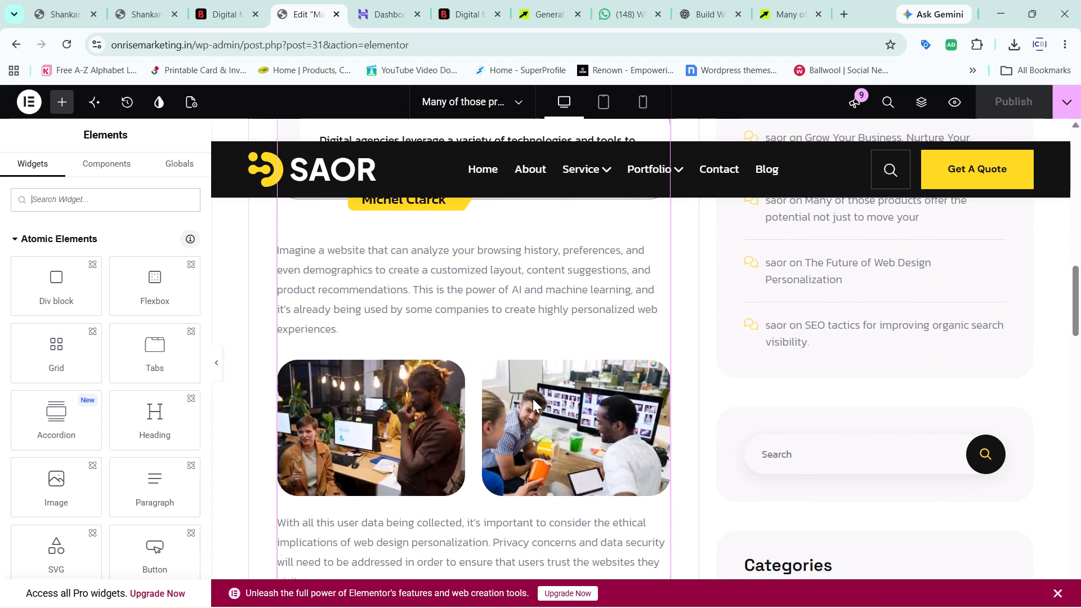
scroll(533, 399, down, 1)
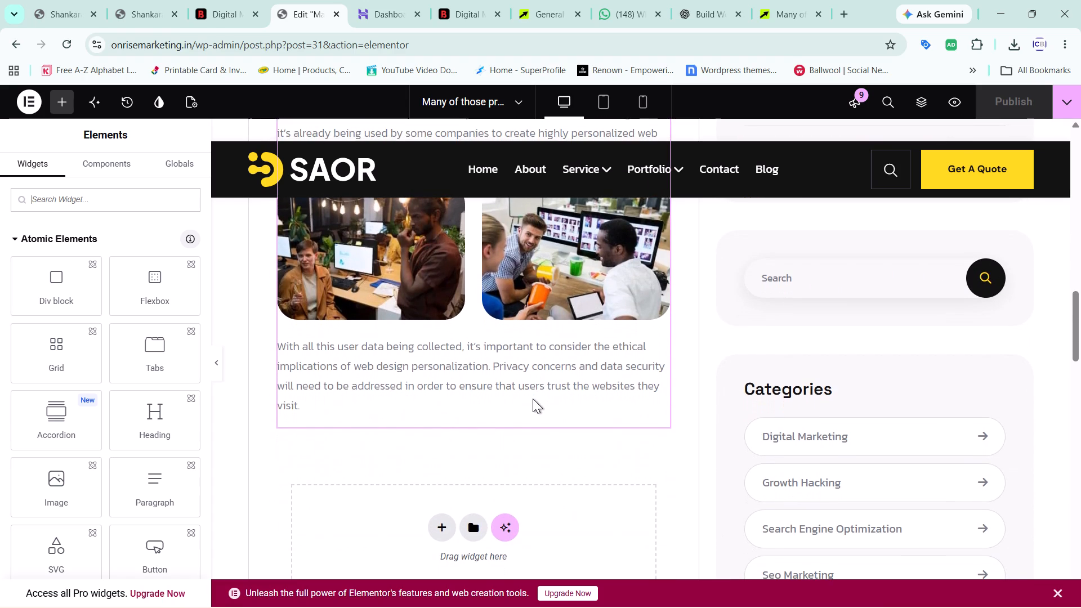
scroll(533, 399, up, 3)
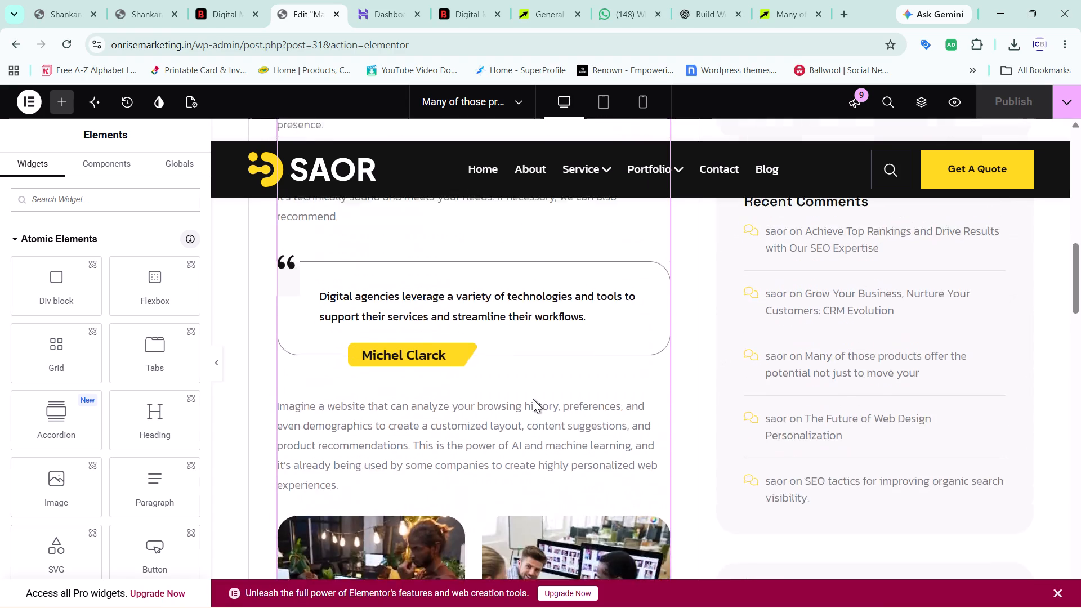
scroll(533, 399, up, 5)
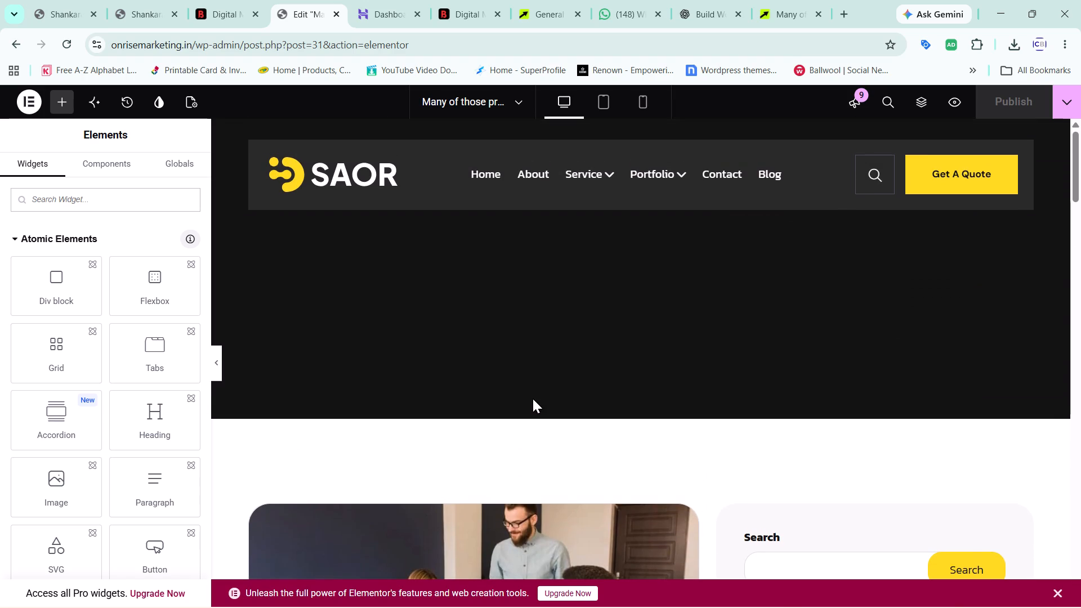
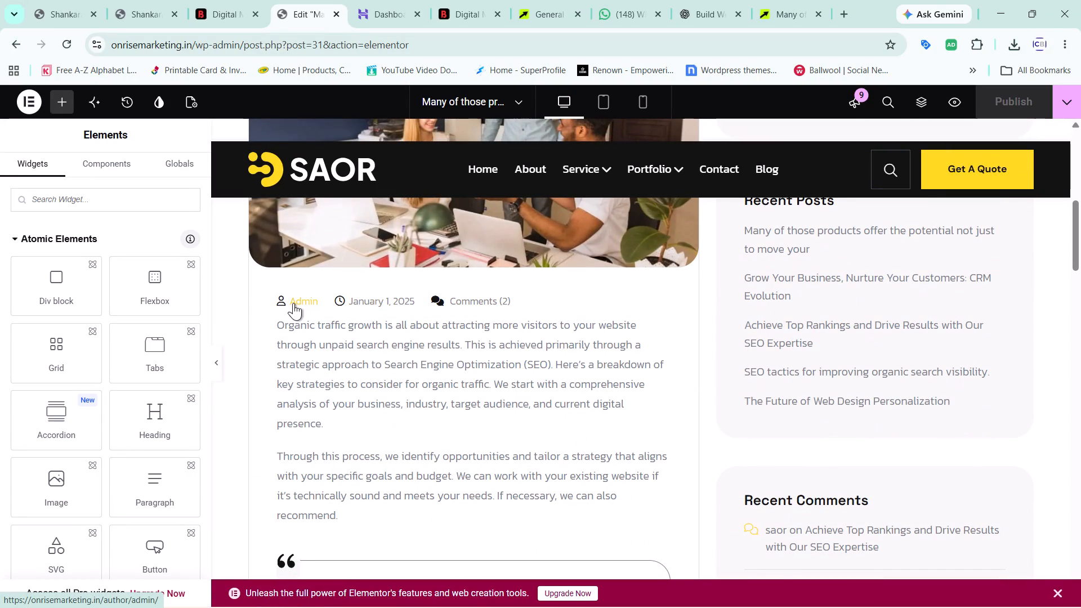
Check whether the post's author and date line and its opening text can be selected for editing in Elementor.
click(293, 303)
click(301, 349)
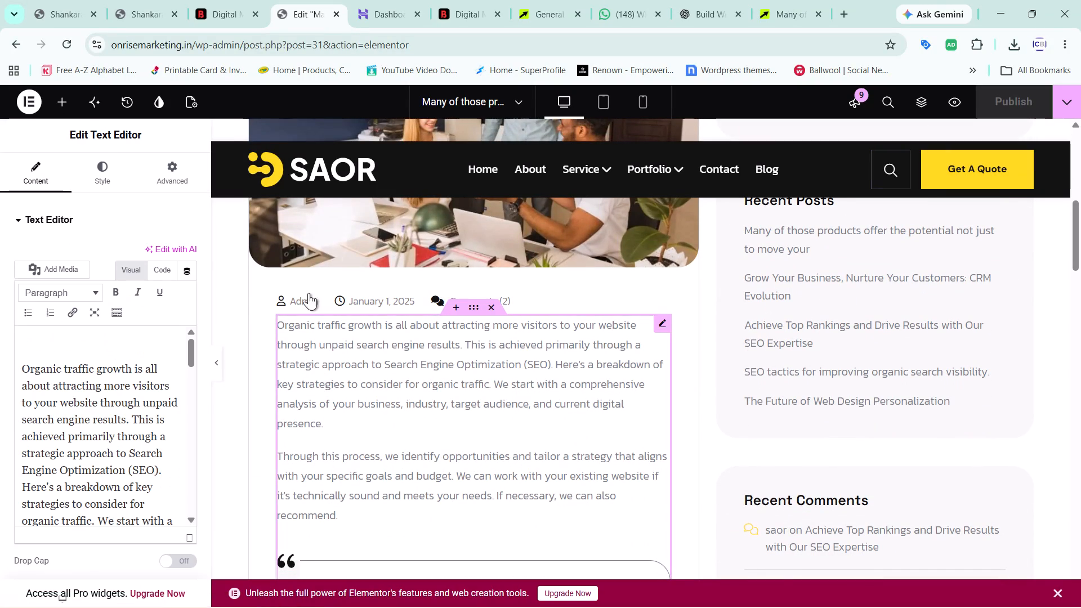
click(305, 301)
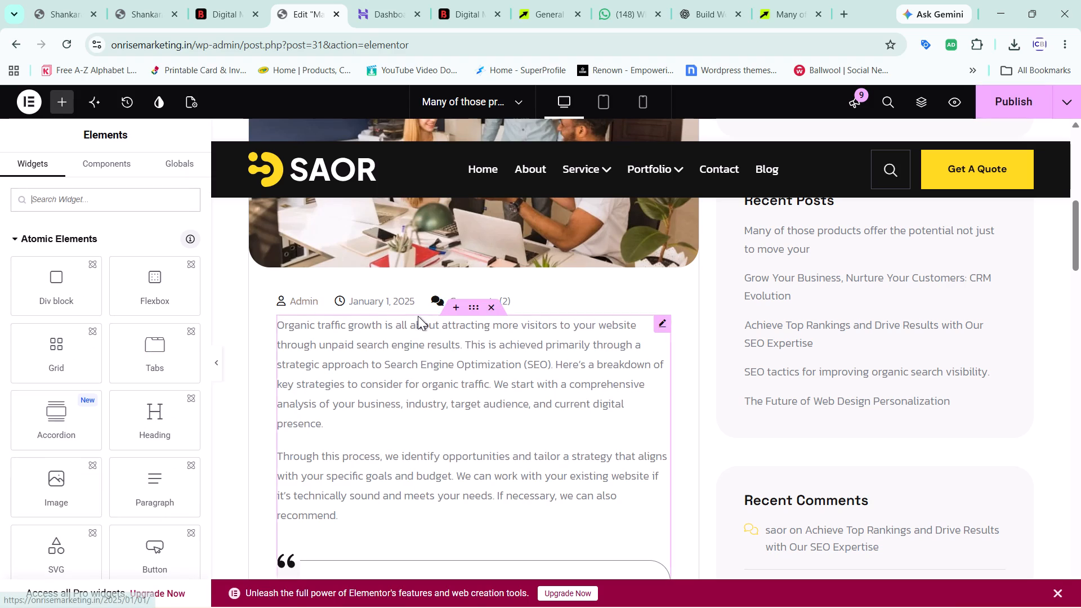
scroll(541, 300, up, 1)
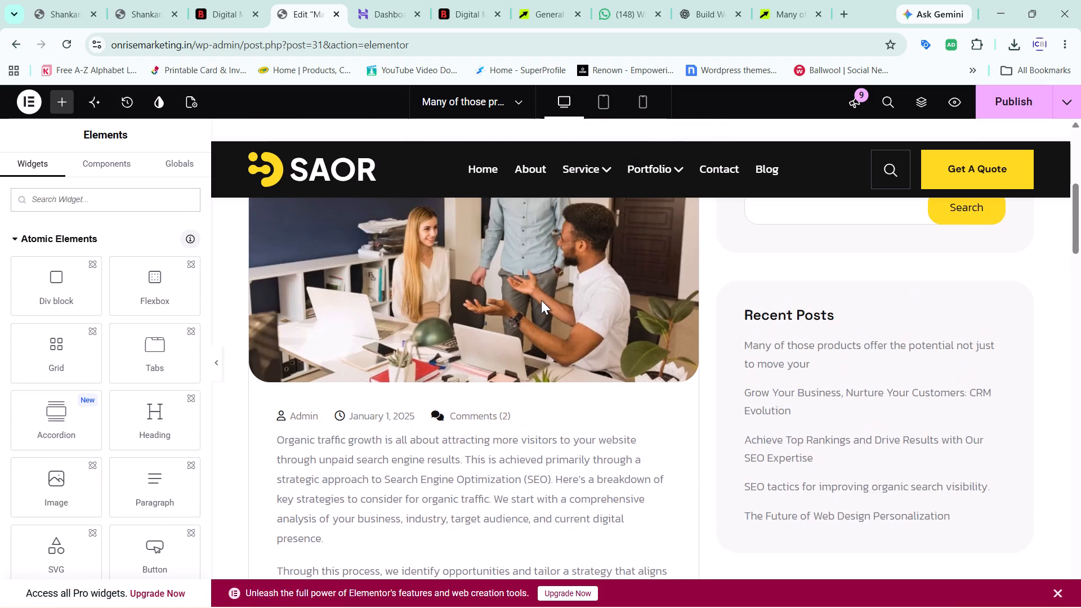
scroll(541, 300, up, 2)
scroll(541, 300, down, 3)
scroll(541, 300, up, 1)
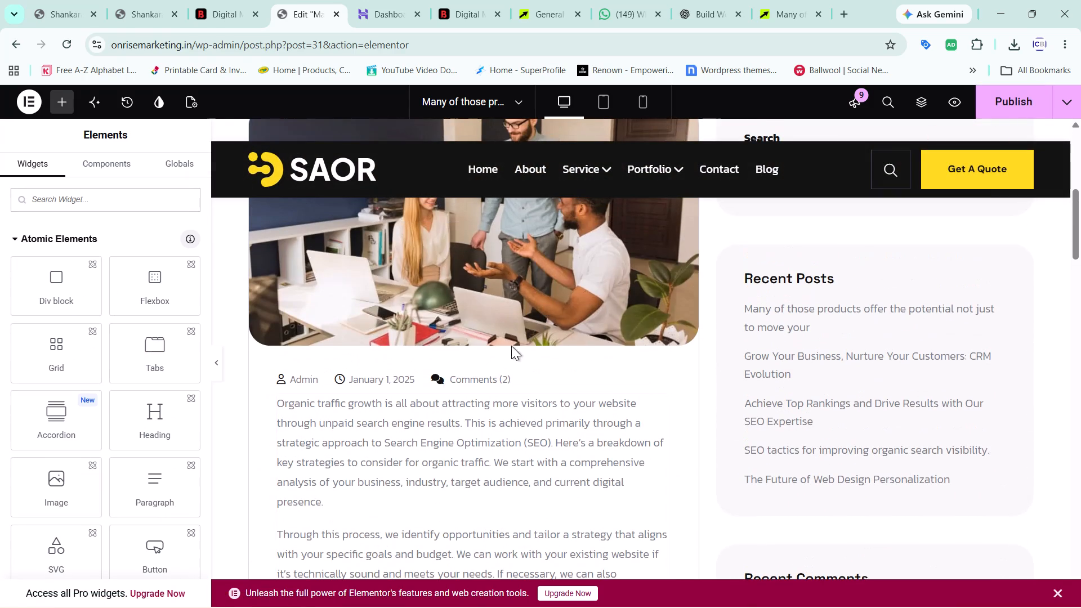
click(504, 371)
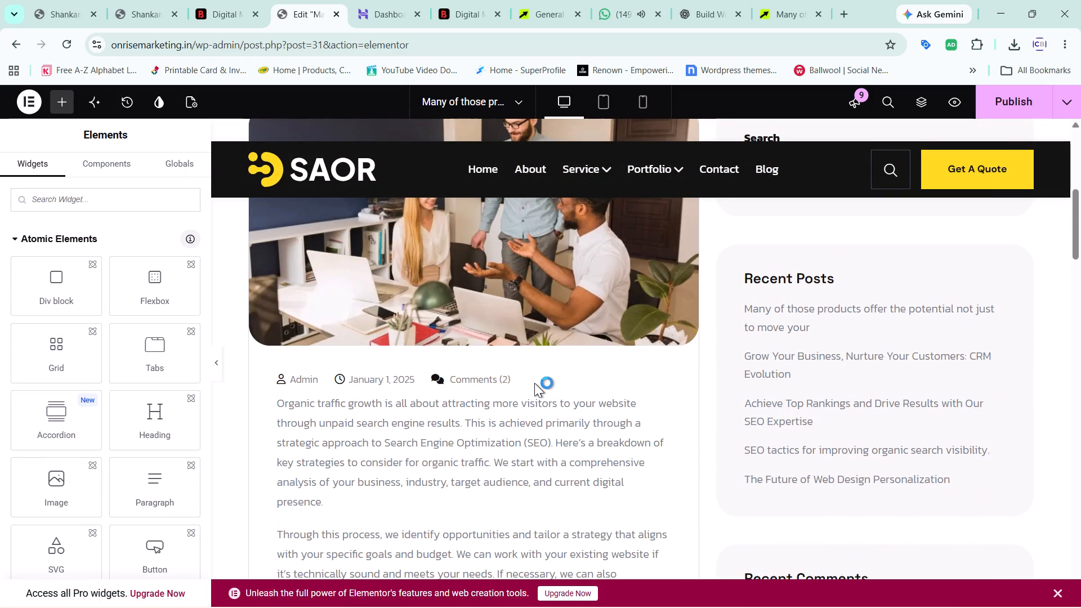